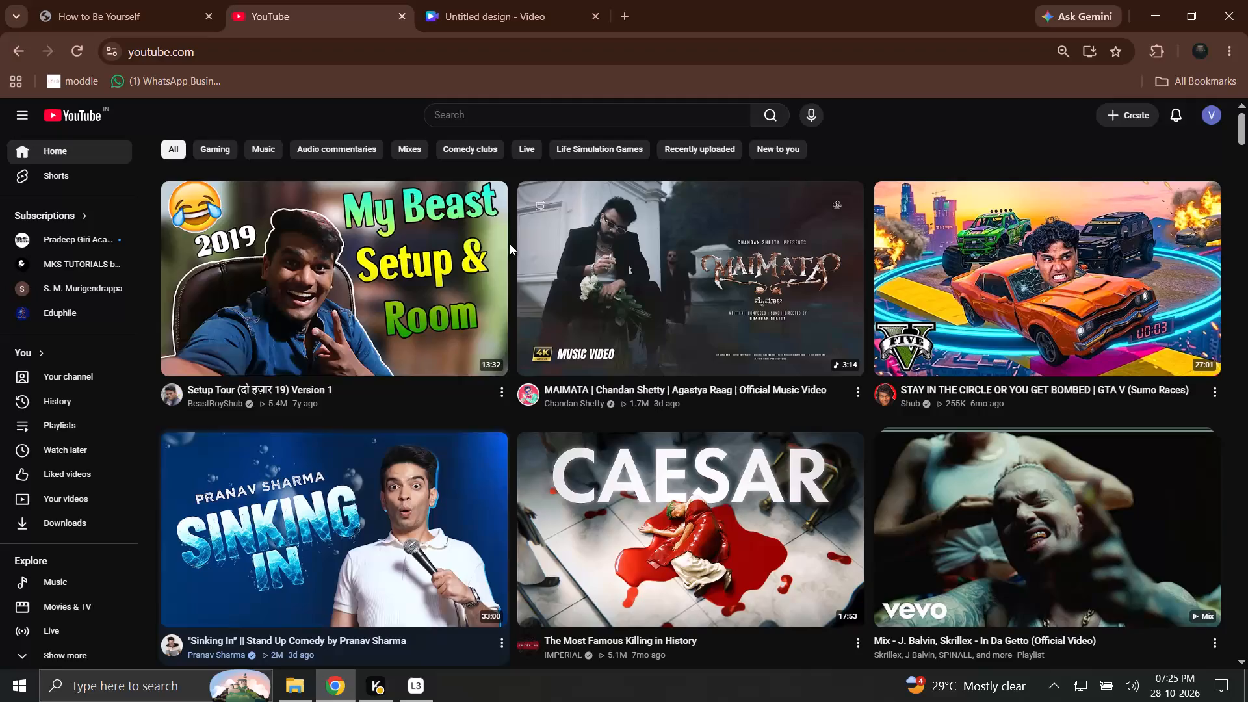
Switch to the untitled Canva video design and review it, playing from about 24 s and checking the frames at 0:14 and 0:50.
{"action": "left_click", "coordinate": [526, 0]}
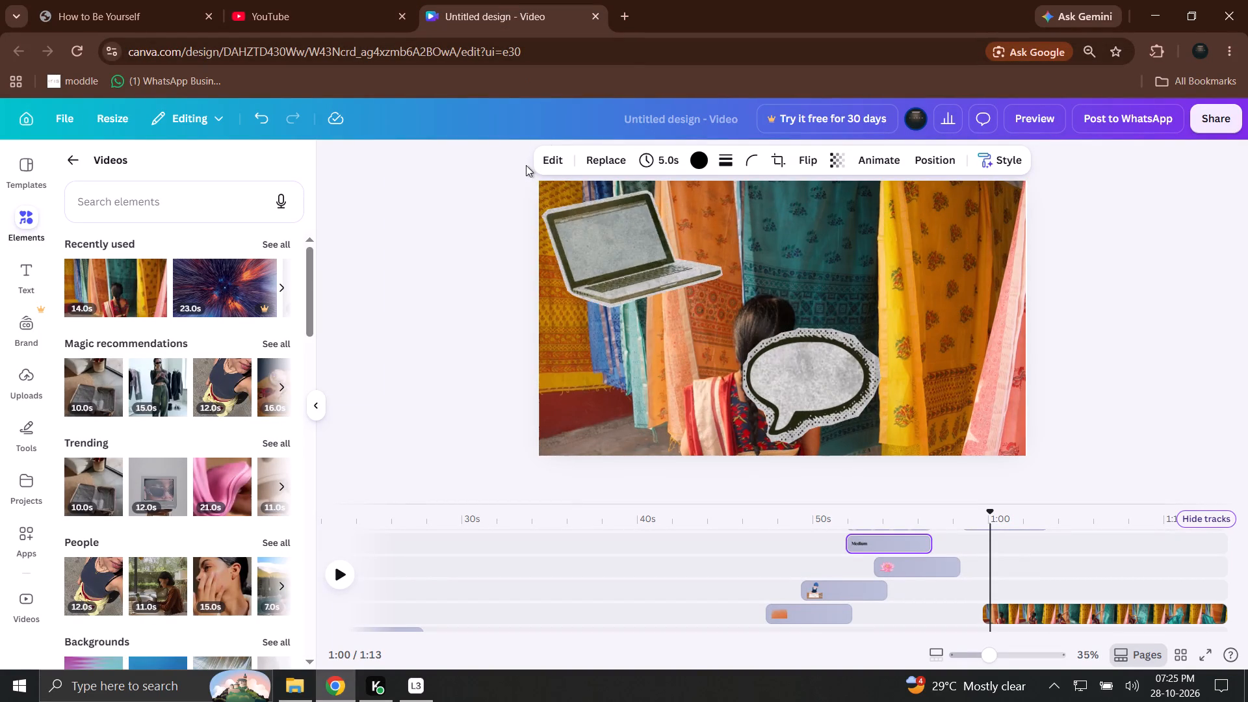
{"action": "left_click", "coordinate": [396, 527]}
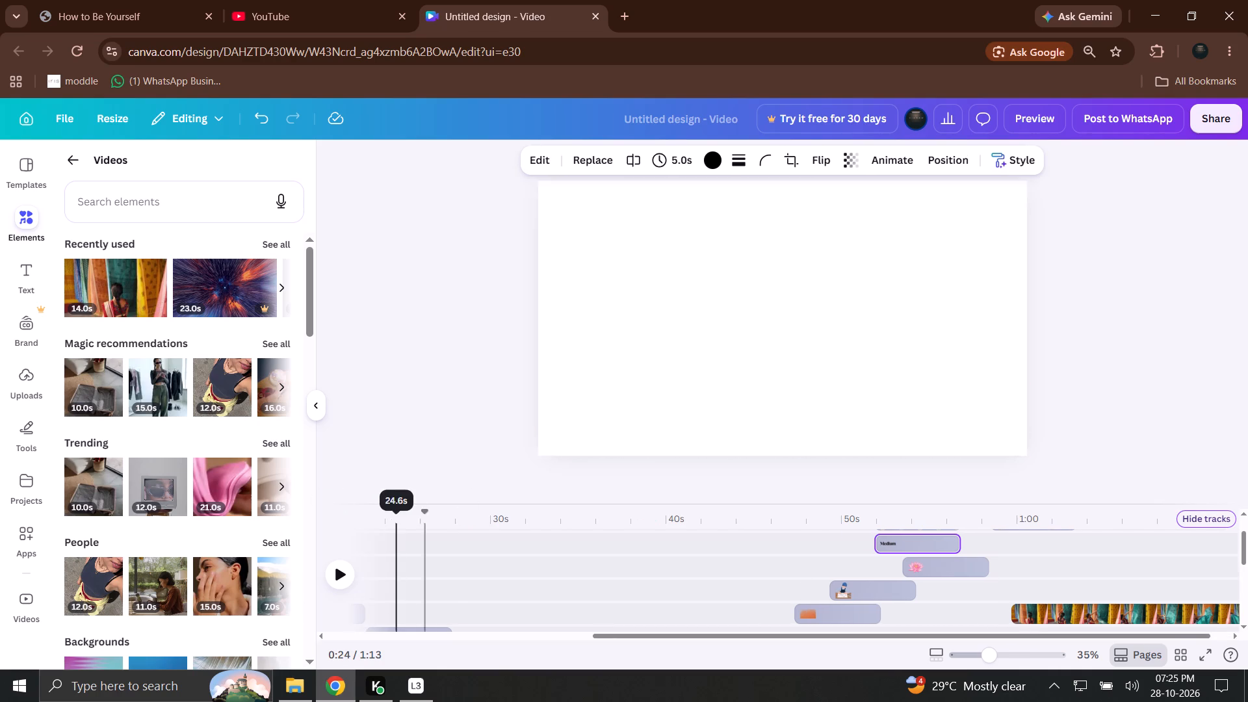
{"action": "left_click", "coordinate": [345, 562]}
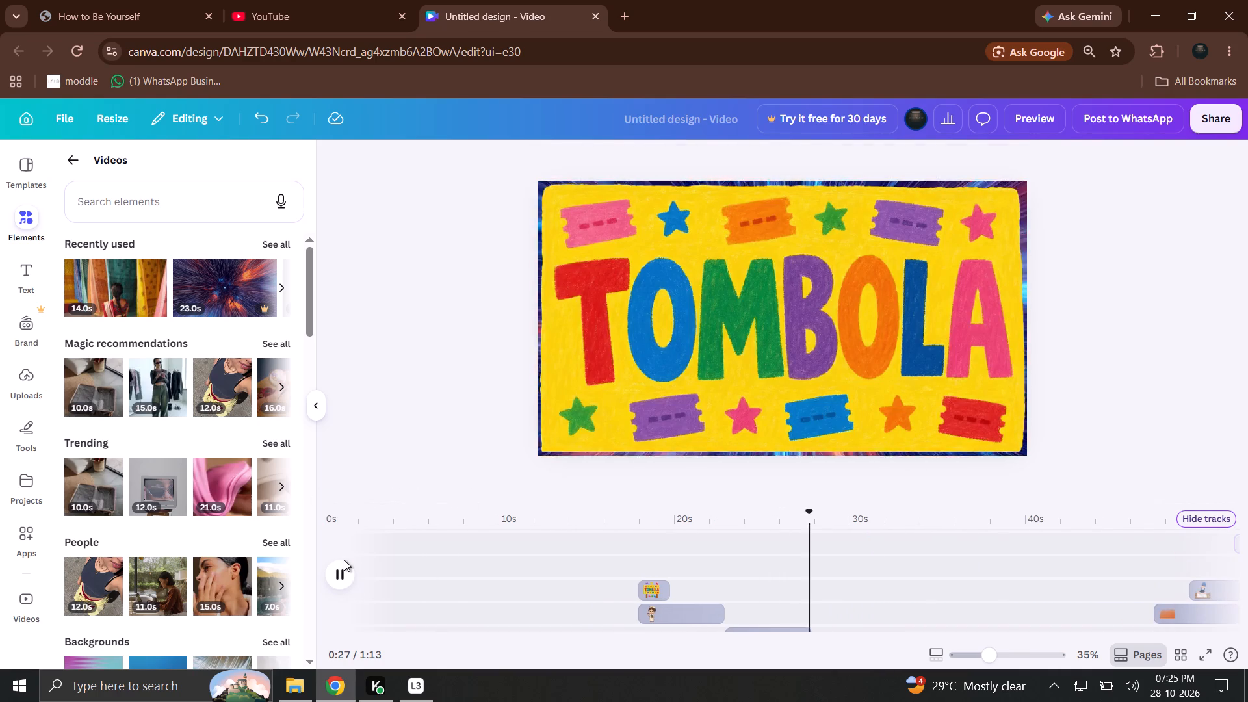
{"action": "left_click_drag", "start_coordinate": [683, 514], "coordinate": [585, 510]}
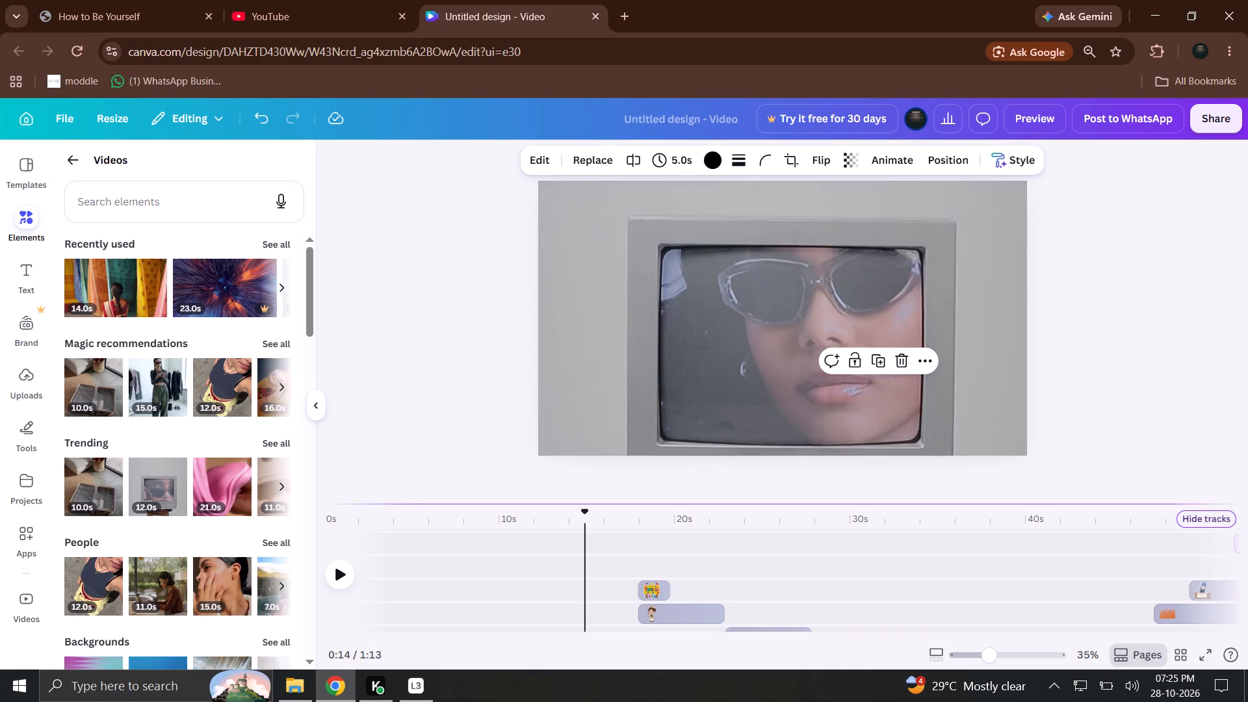
{"action": "left_click_drag", "start_coordinate": [876, 519], "coordinate": [937, 506]}
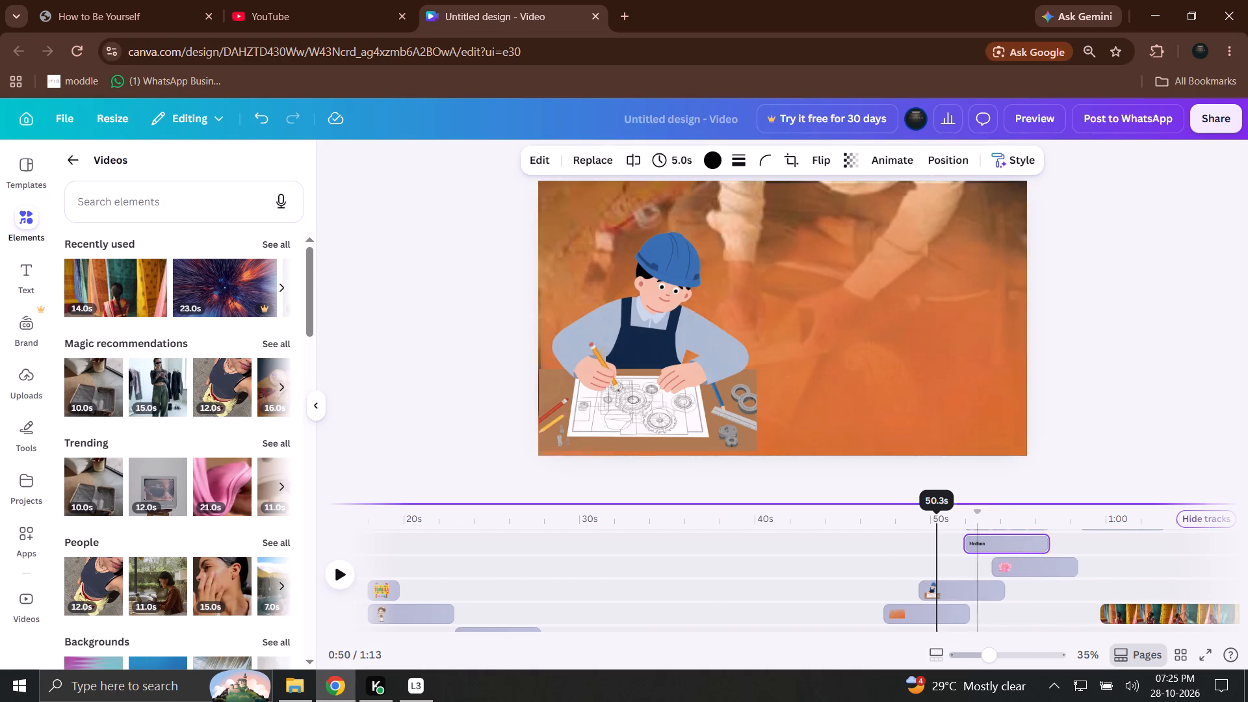
{"action": "left_click_drag", "start_coordinate": [937, 506], "coordinate": [942, 507]}
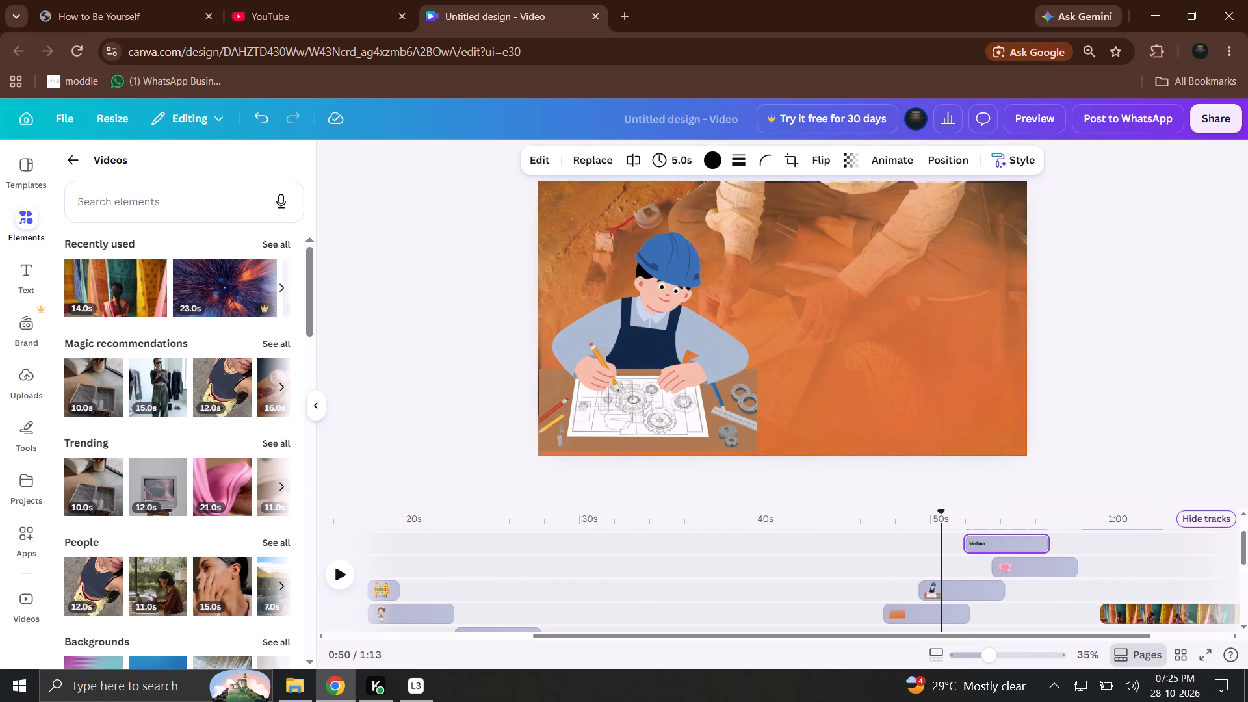
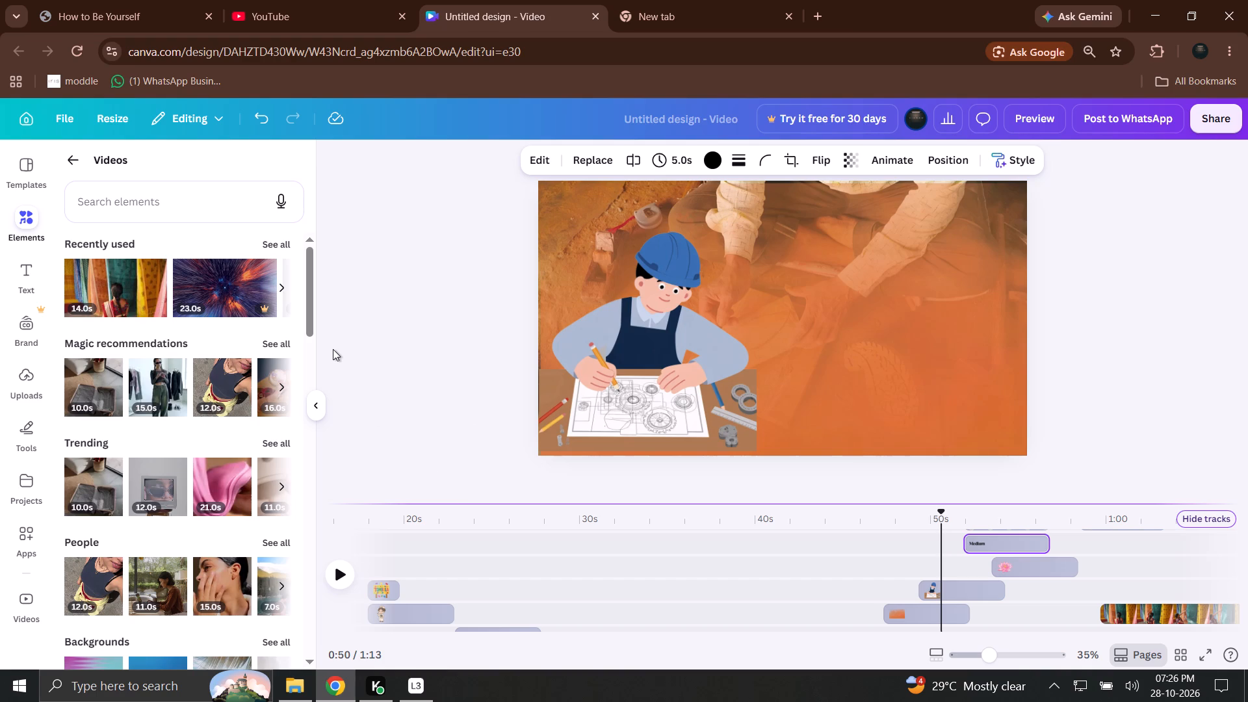
Shift the blue-helmet engineer illustration slightly to the right within the frame at 0:50 and play the video from there.
{"action": "left_click_drag", "start_coordinate": [244, 278], "coordinate": [322, 278]}
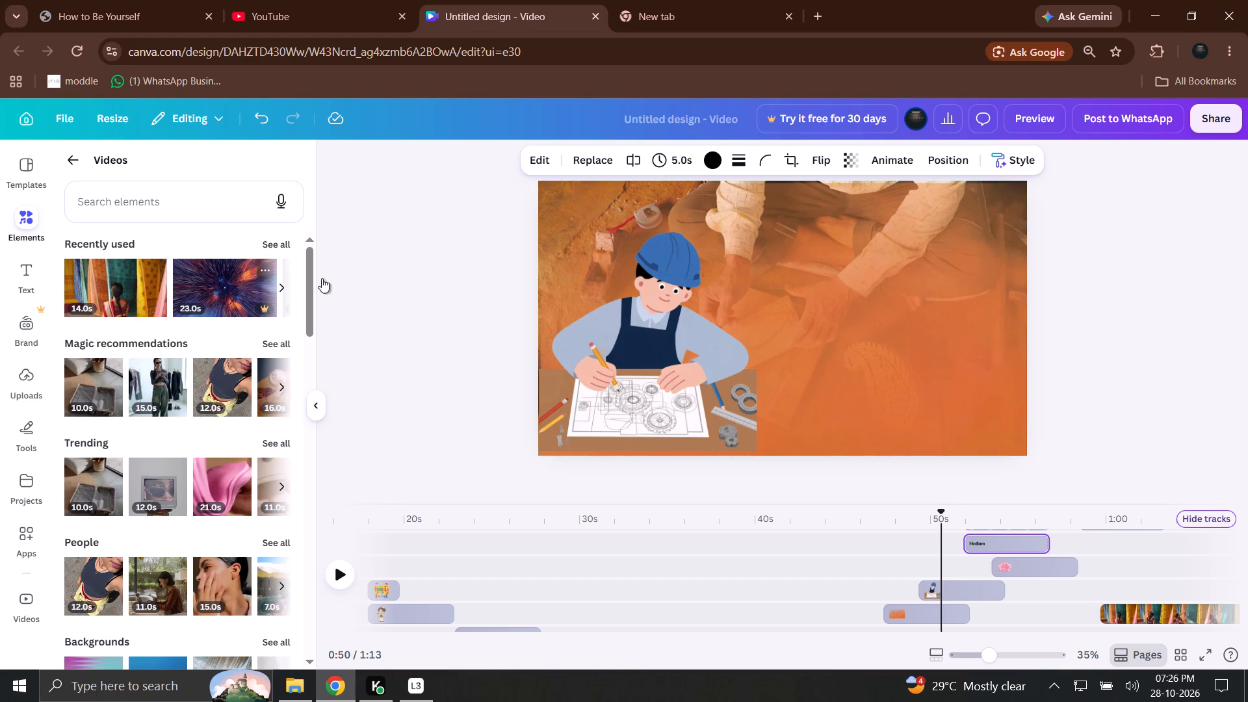
{"action": "left_click_drag", "start_coordinate": [322, 278], "coordinate": [655, 245]}
{"action": "left_click_drag", "start_coordinate": [677, 298], "coordinate": [686, 299]}
{"action": "left_click", "coordinate": [945, 517]}
{"action": "left_click", "coordinate": [353, 577]}
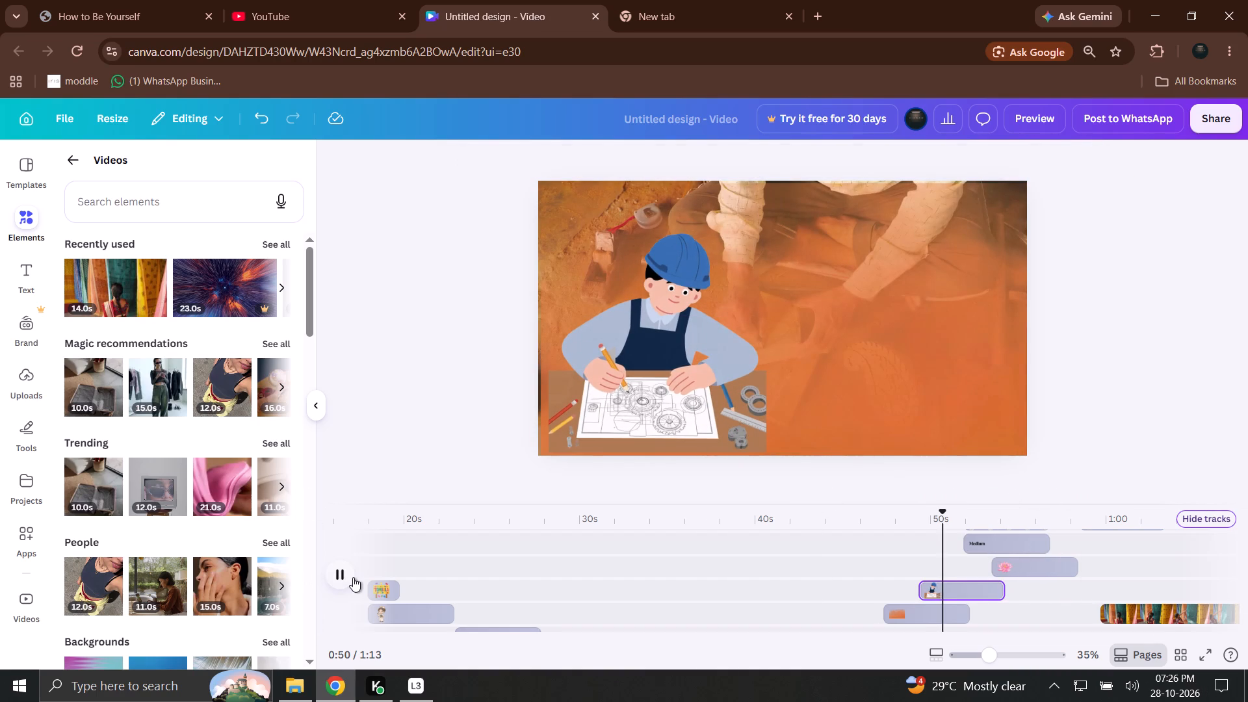
Replace the orange background graphic at 0:51 with the 15 s close-up clip of a face from the People videos.
{"action": "left_click_drag", "start_coordinate": [244, 596], "coordinate": [879, 274]}
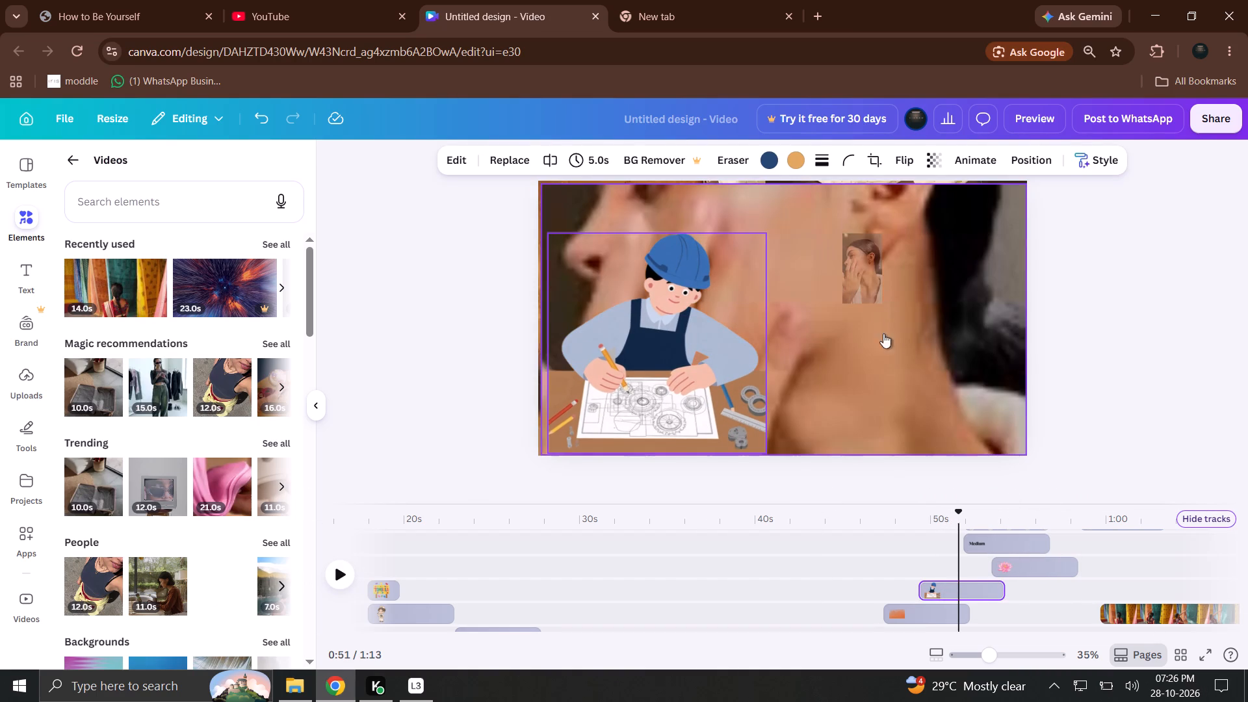
Add the 10 s pink-and-teal gradient clip from the Backgrounds videos to the timeline, starting at about 1:03.
{"action": "left_click_drag", "start_coordinate": [900, 521], "coordinate": [1038, 513]}
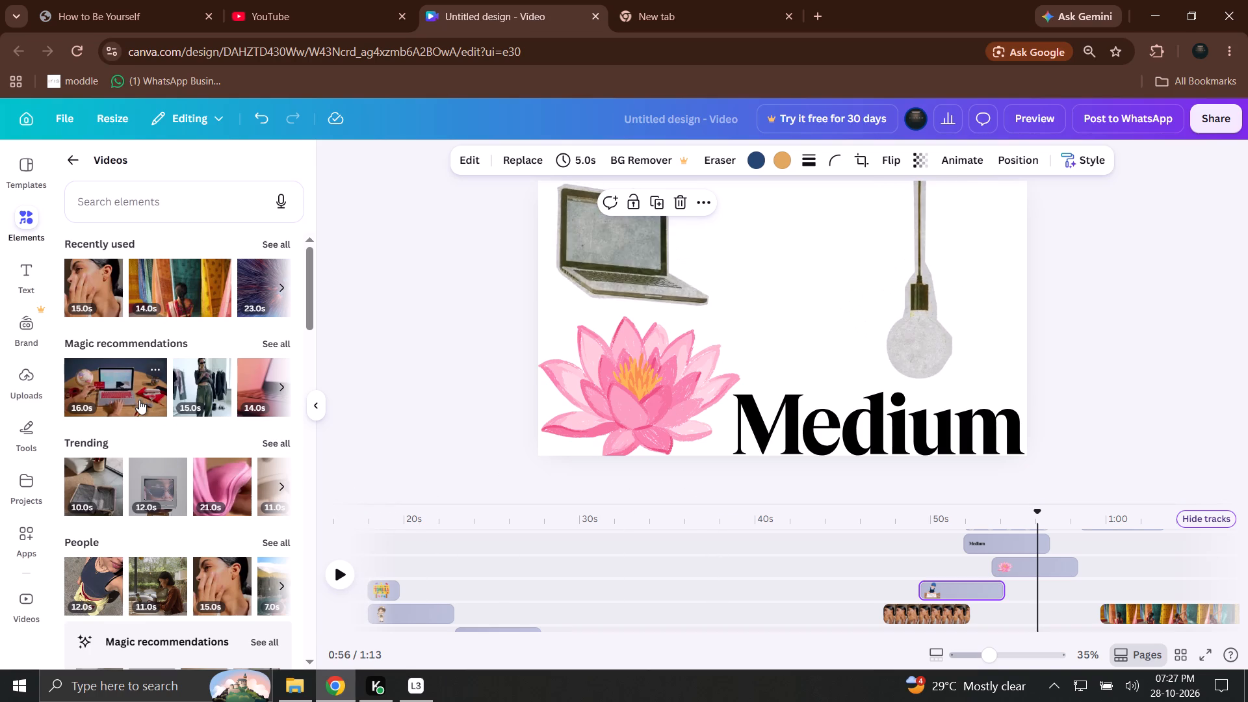
{"action": "scroll", "coordinate": [120, 523], "scroll_direction": "down", "scroll_amount": 5}
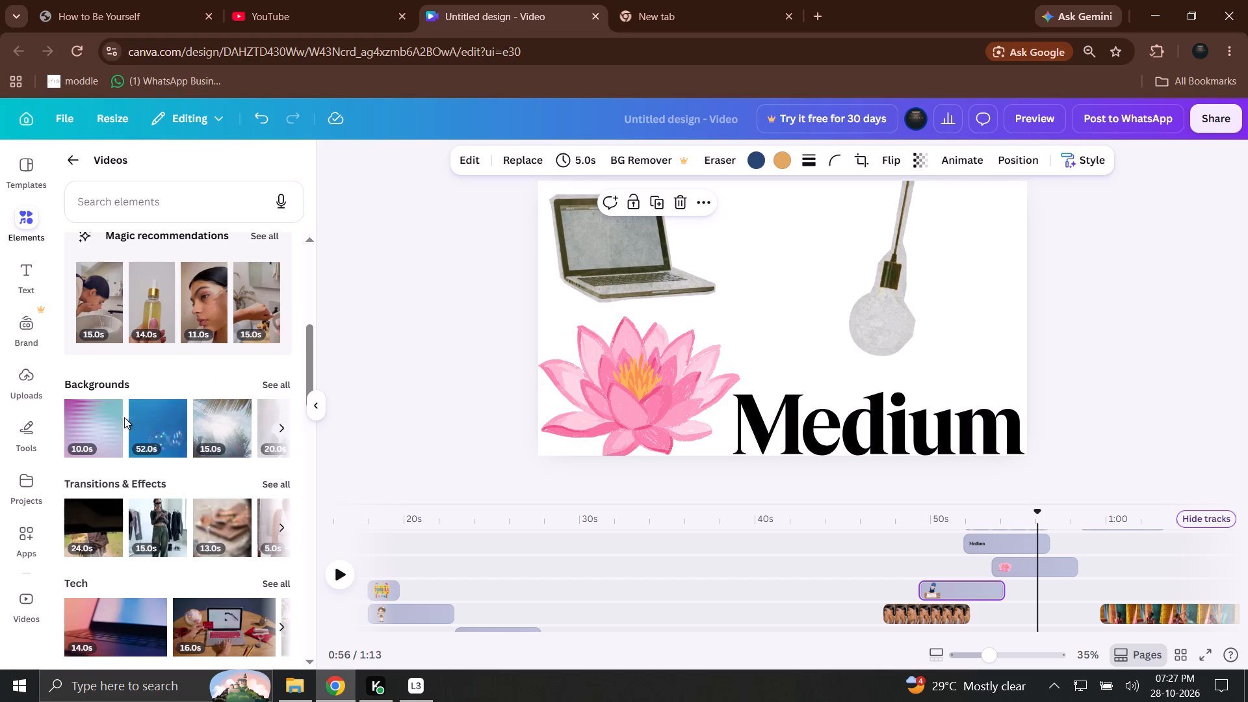
{"action": "left_click_drag", "start_coordinate": [108, 434], "coordinate": [1180, 565]}
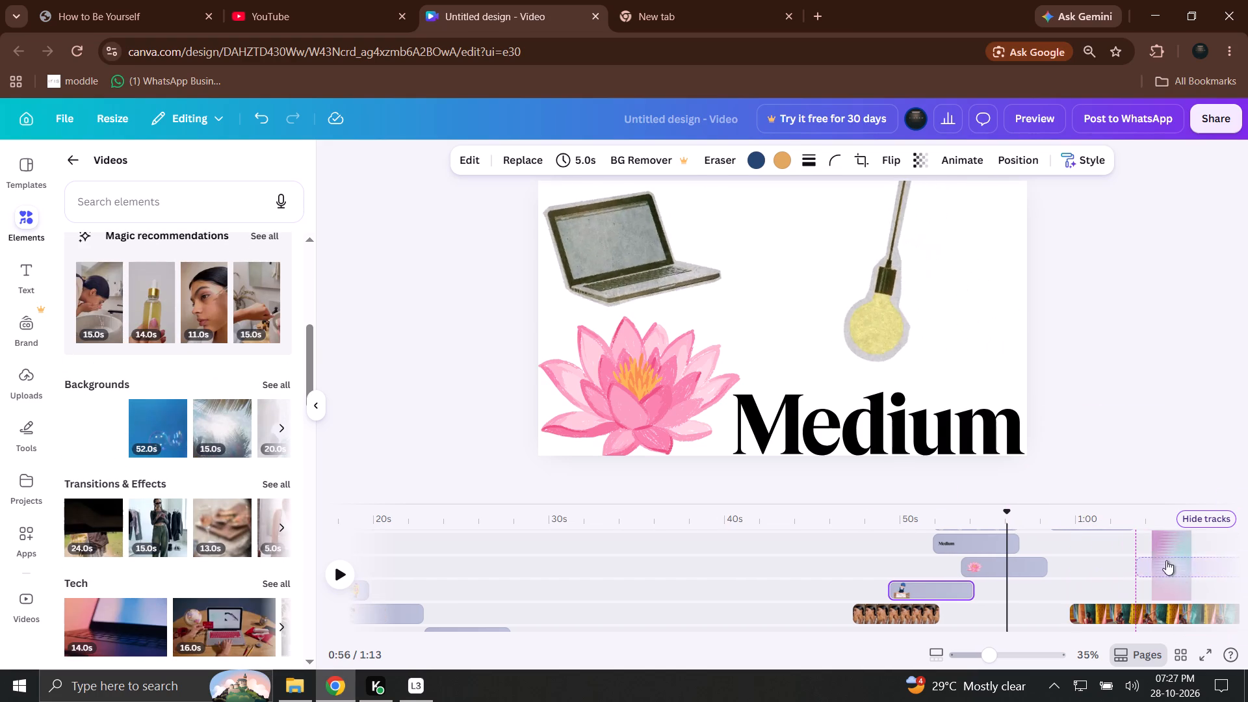
{"action": "left_click", "coordinate": [1129, 515]}
{"action": "left_click", "coordinate": [344, 578]}
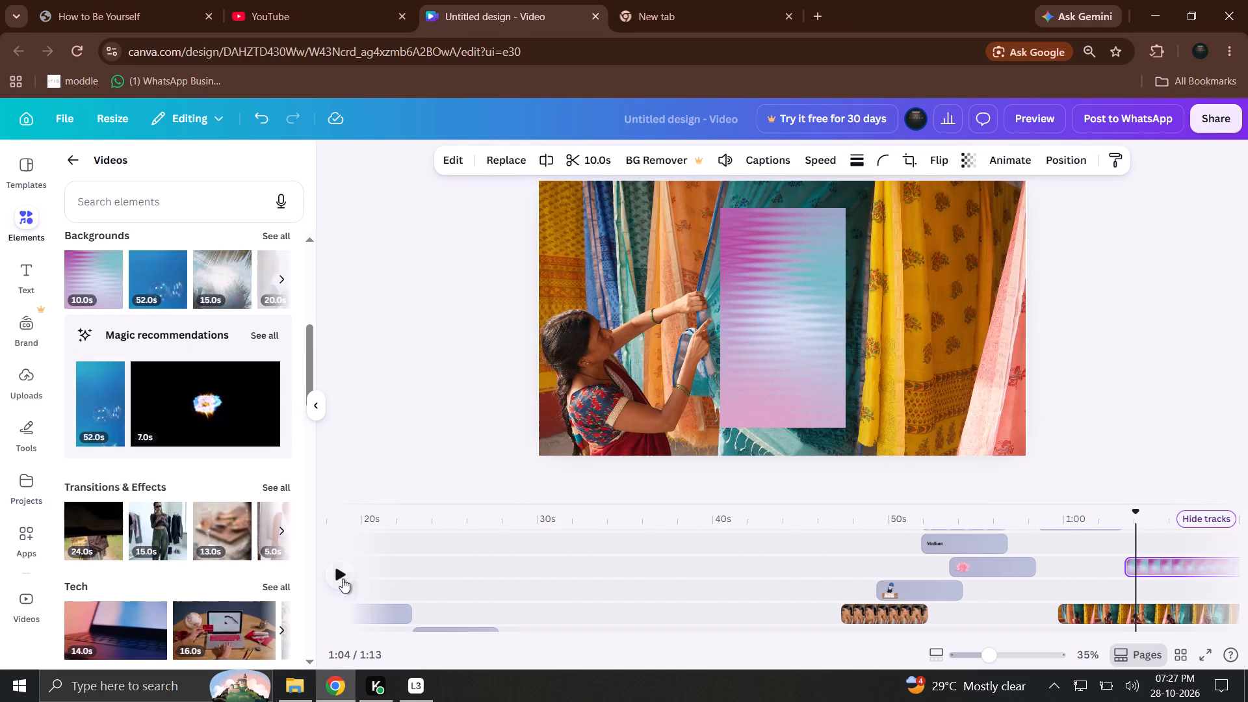
Move the gradient clip to the frame's top-right corner, widen it across the full frame width, and play it back.
{"action": "left_click", "coordinate": [690, 339]}
{"action": "left_click_drag", "start_coordinate": [777, 320], "coordinate": [902, 316]}
{"action": "left_click_drag", "start_coordinate": [802, 324], "coordinate": [1006, 294]}
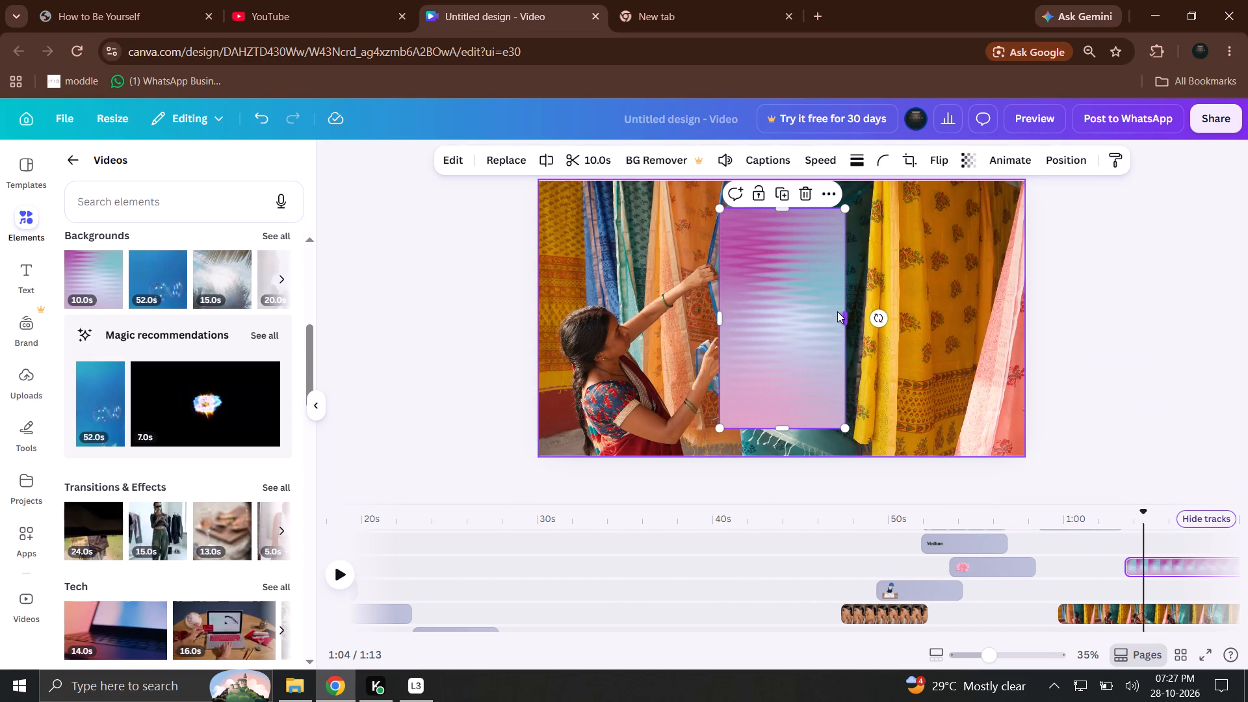
{"action": "left_click_drag", "start_coordinate": [805, 319], "coordinate": [983, 292]}
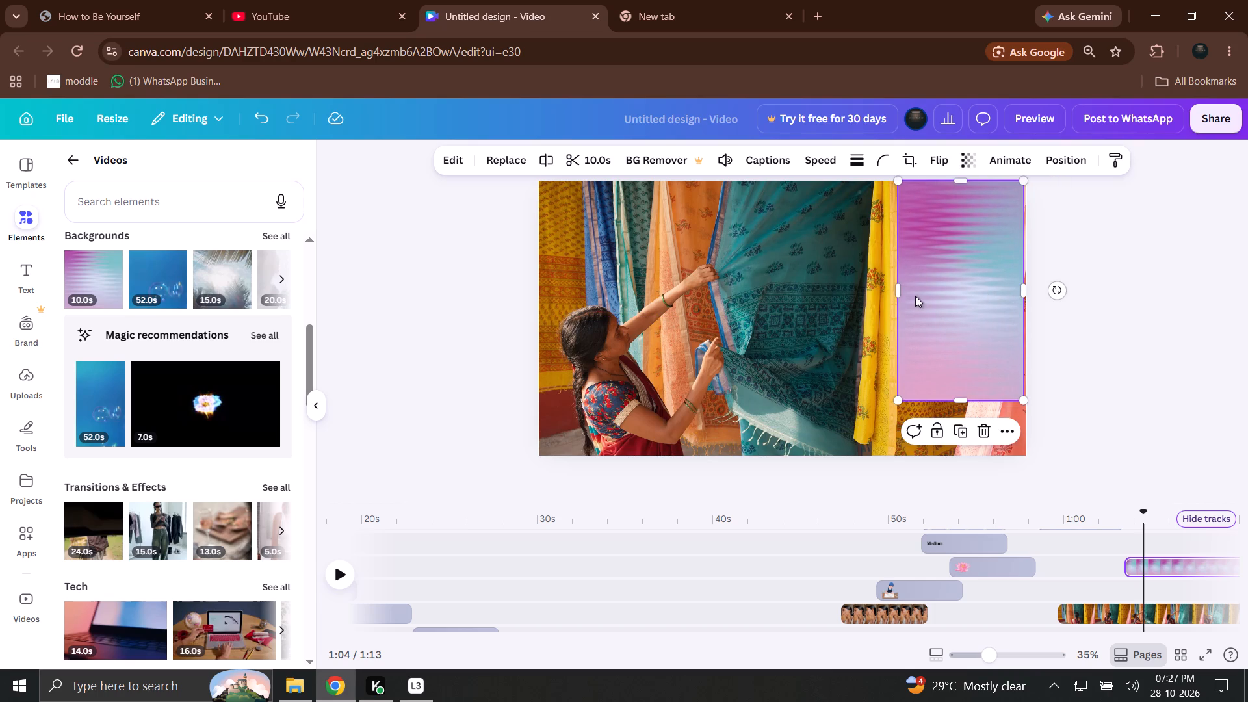
{"action": "left_click_drag", "start_coordinate": [900, 294], "coordinate": [542, 311]}
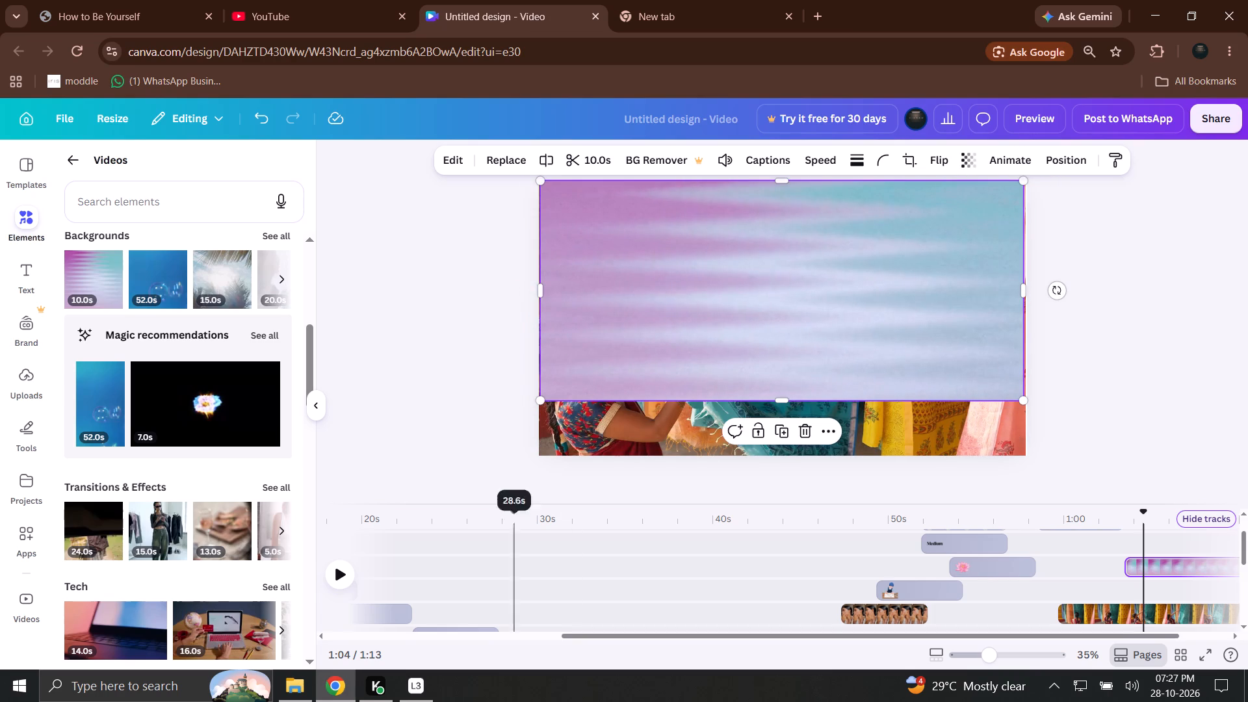
{"action": "left_click", "coordinate": [330, 568]}
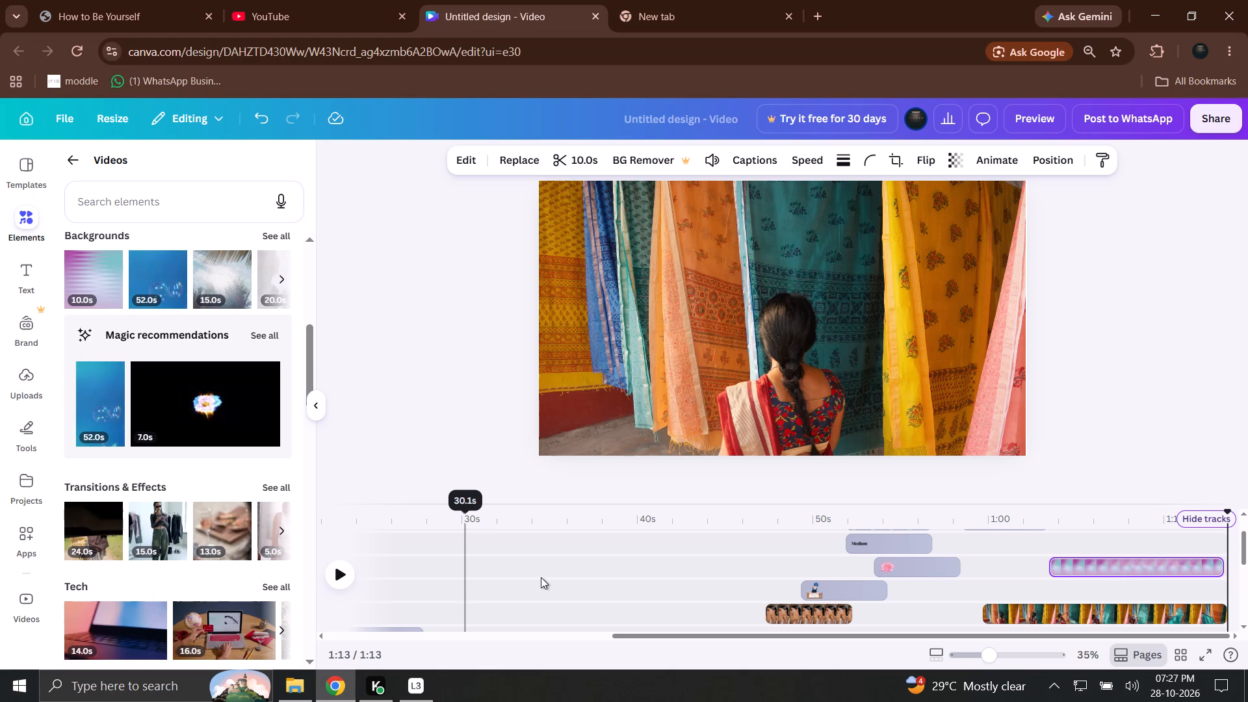
Place the 15 s clip of the woman by clothing racks in the left part of the frame, starting at 0:02.
{"action": "key", "text": "space"}
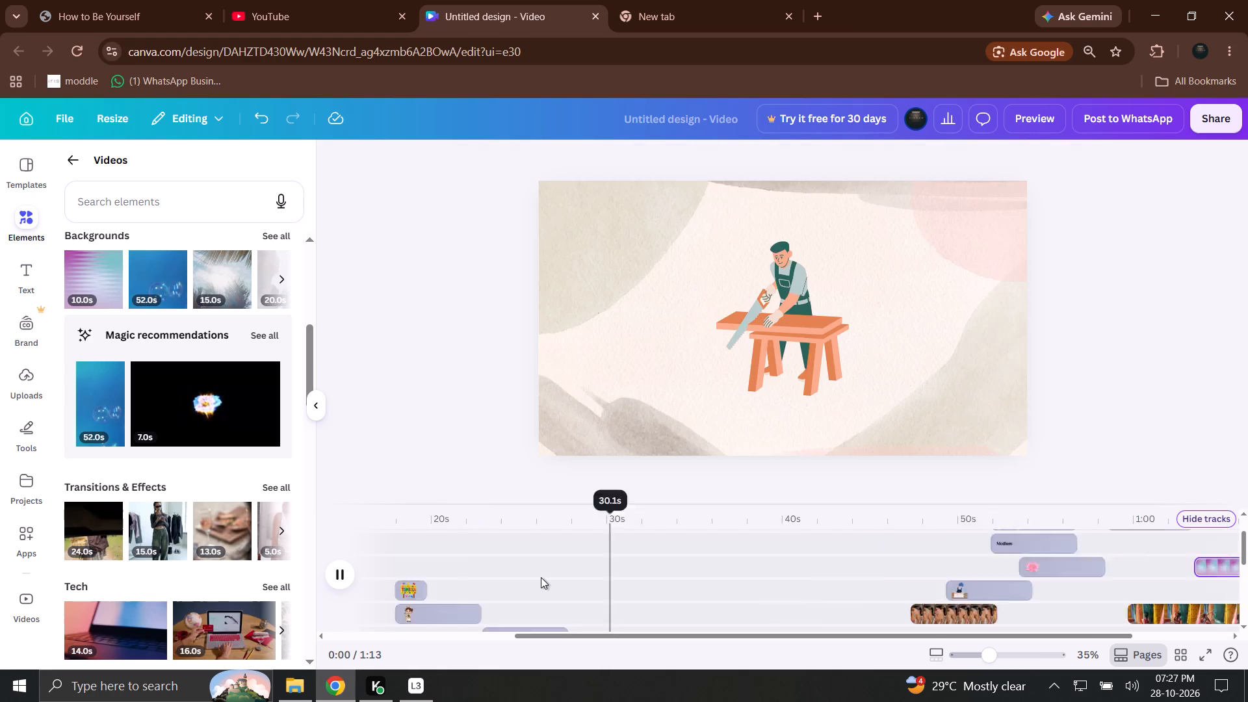
{"action": "left_click", "coordinate": [704, 365]}
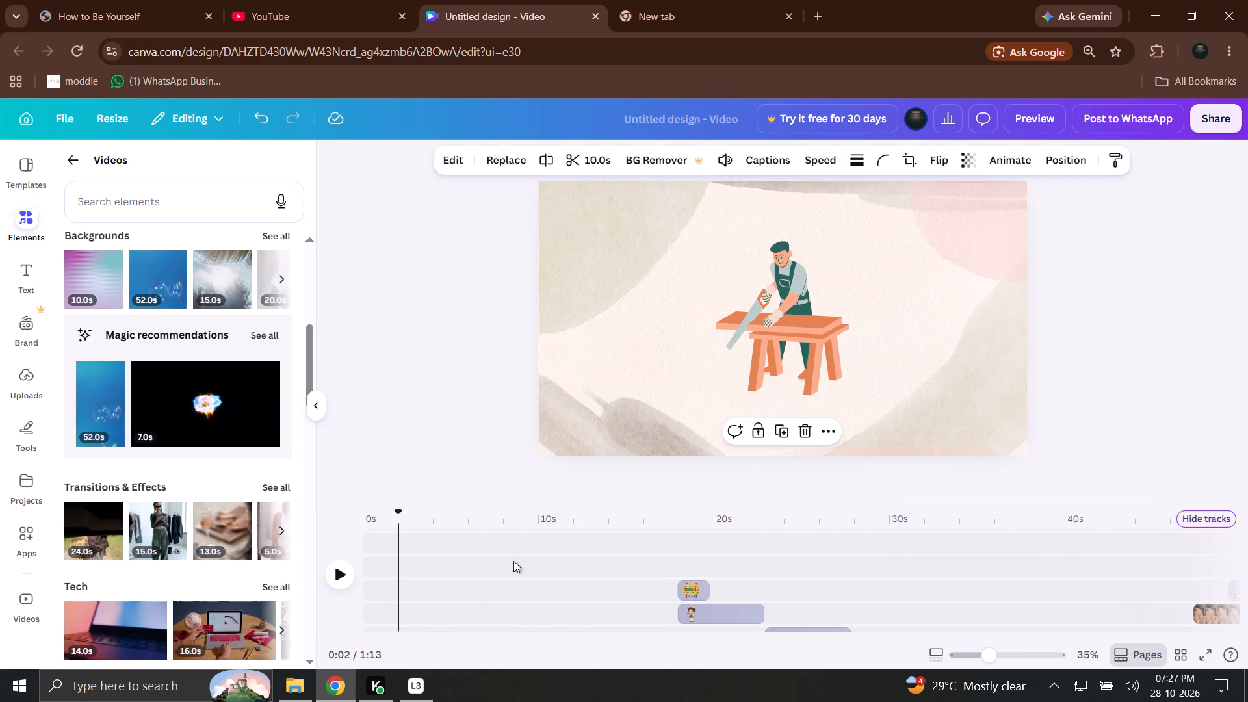
{"action": "left_click_drag", "start_coordinate": [181, 549], "coordinate": [628, 283]}
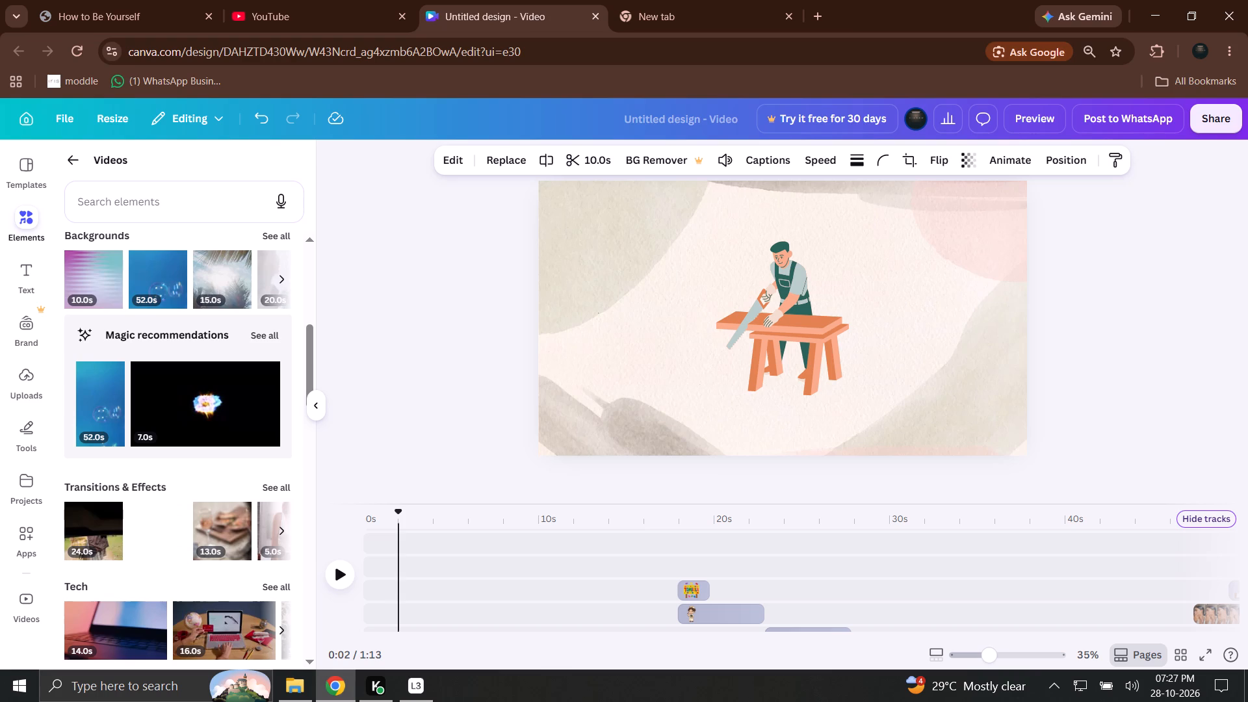
{"action": "left_click_drag", "start_coordinate": [628, 283], "coordinate": [652, 299]}
{"action": "left_click_drag", "start_coordinate": [631, 378], "coordinate": [541, 305]}
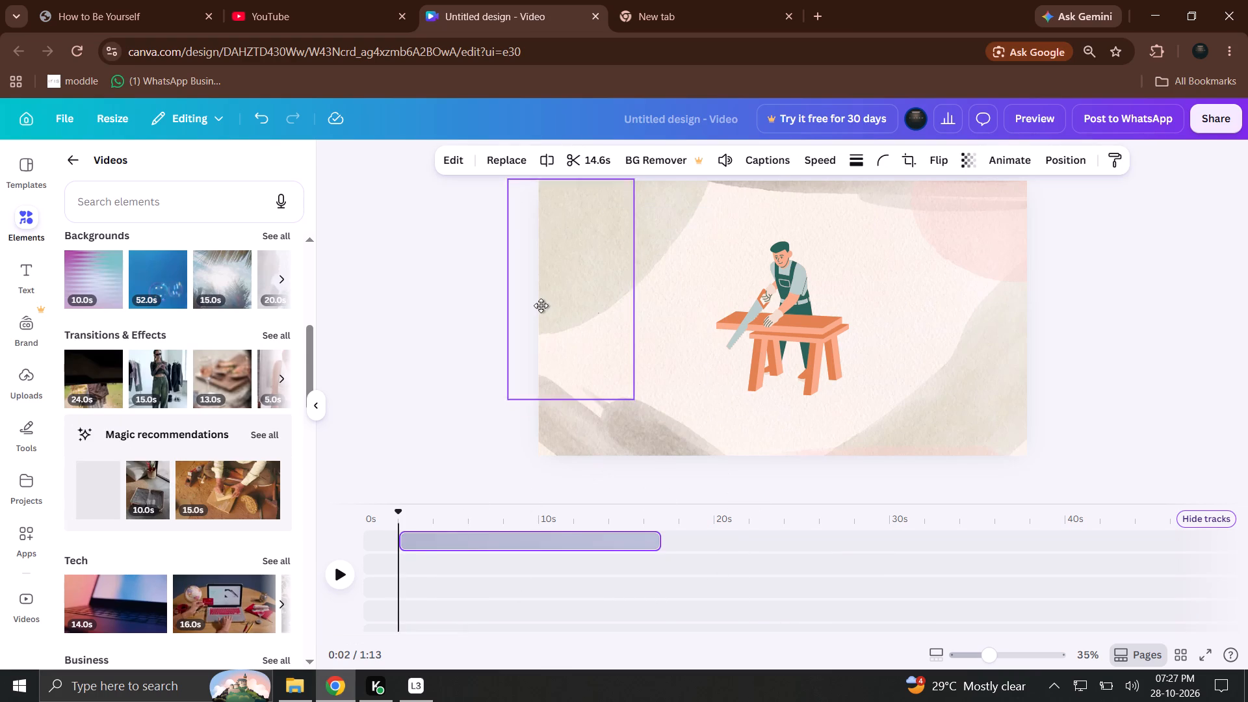
{"action": "left_click_drag", "start_coordinate": [541, 305], "coordinate": [592, 311]}
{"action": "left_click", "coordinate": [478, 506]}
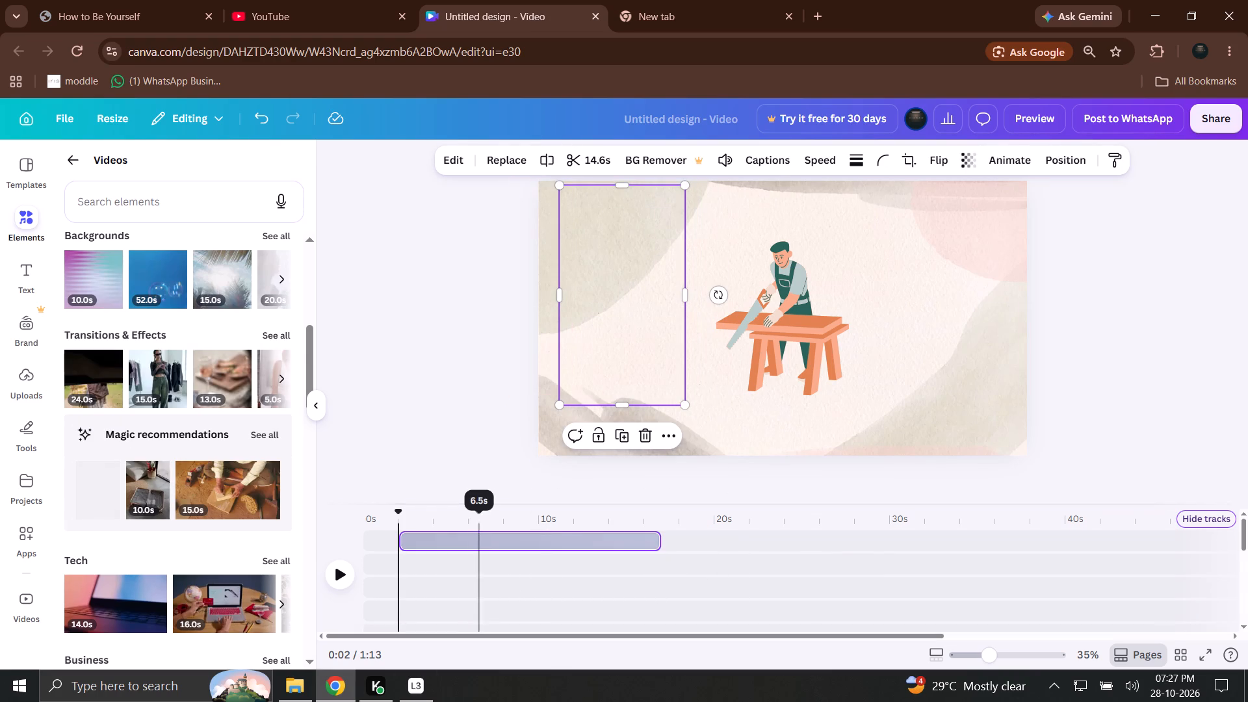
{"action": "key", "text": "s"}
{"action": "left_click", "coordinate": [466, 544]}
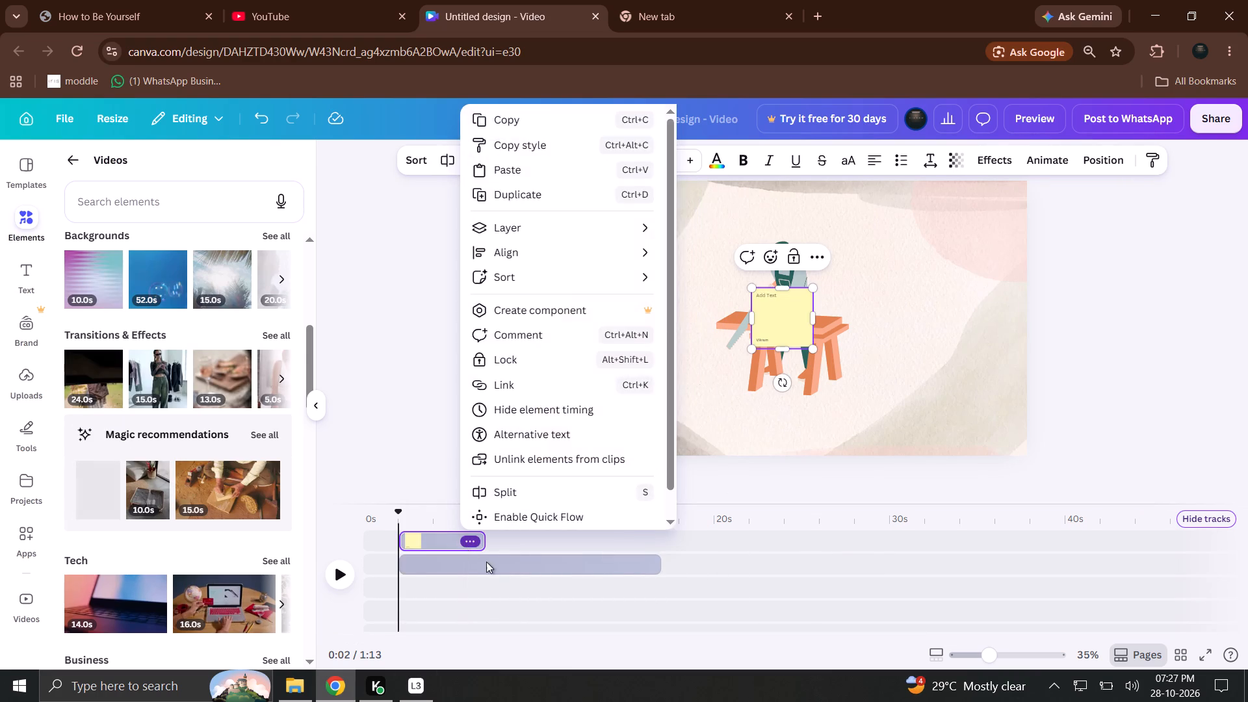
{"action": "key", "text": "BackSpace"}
Split the clothing-rack clip at about 0:10 and delete the part after the cut.
{"action": "left_click", "coordinate": [499, 512]}
{"action": "key", "text": "s"}
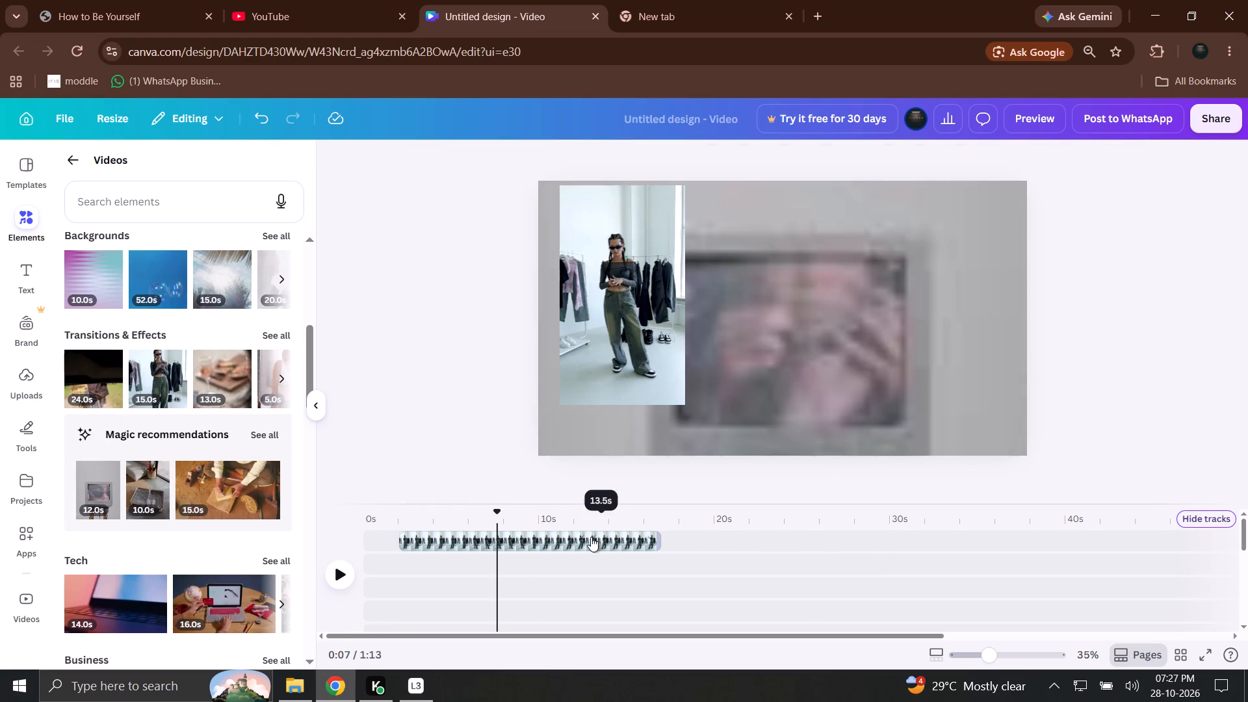
{"action": "left_click", "coordinate": [544, 541]}
{"action": "key", "text": "s"}
{"action": "key", "text": "BackSpace"}
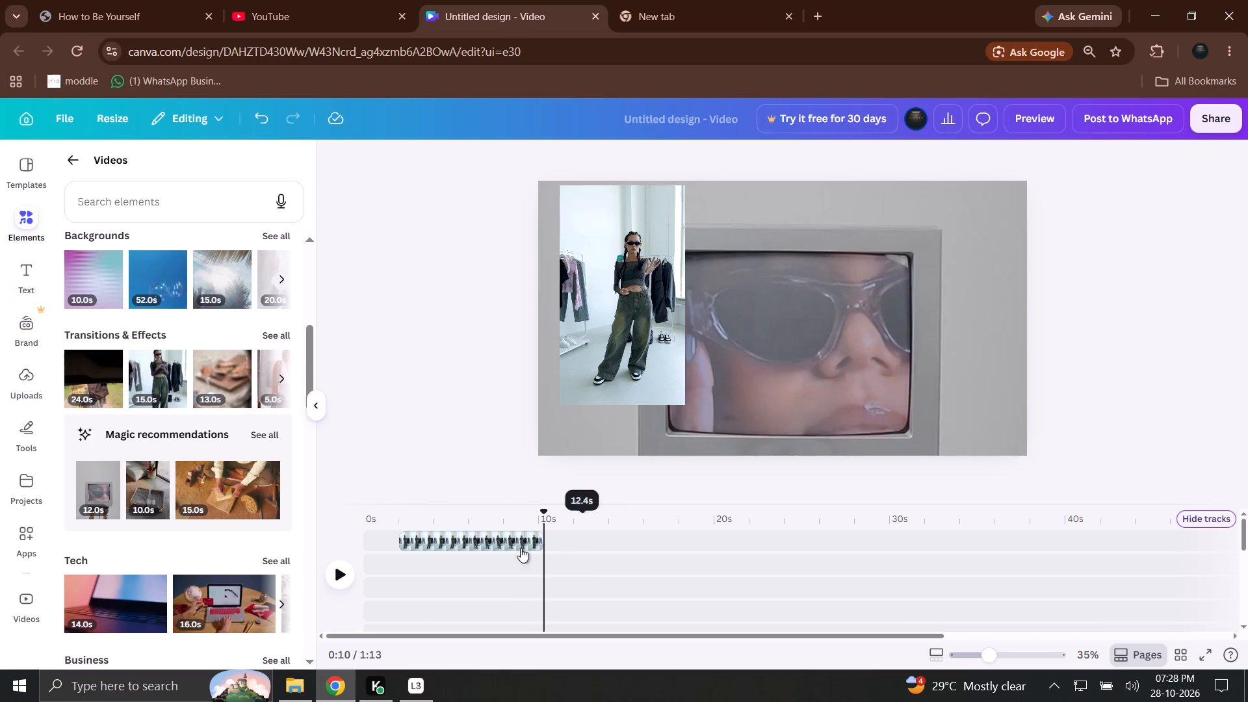
Add the 15 s wood-carving clip to the right part of the frame and move it to start at about 27 s.
{"action": "left_click", "coordinate": [429, 505]}
{"action": "left_click", "coordinate": [422, 519]}
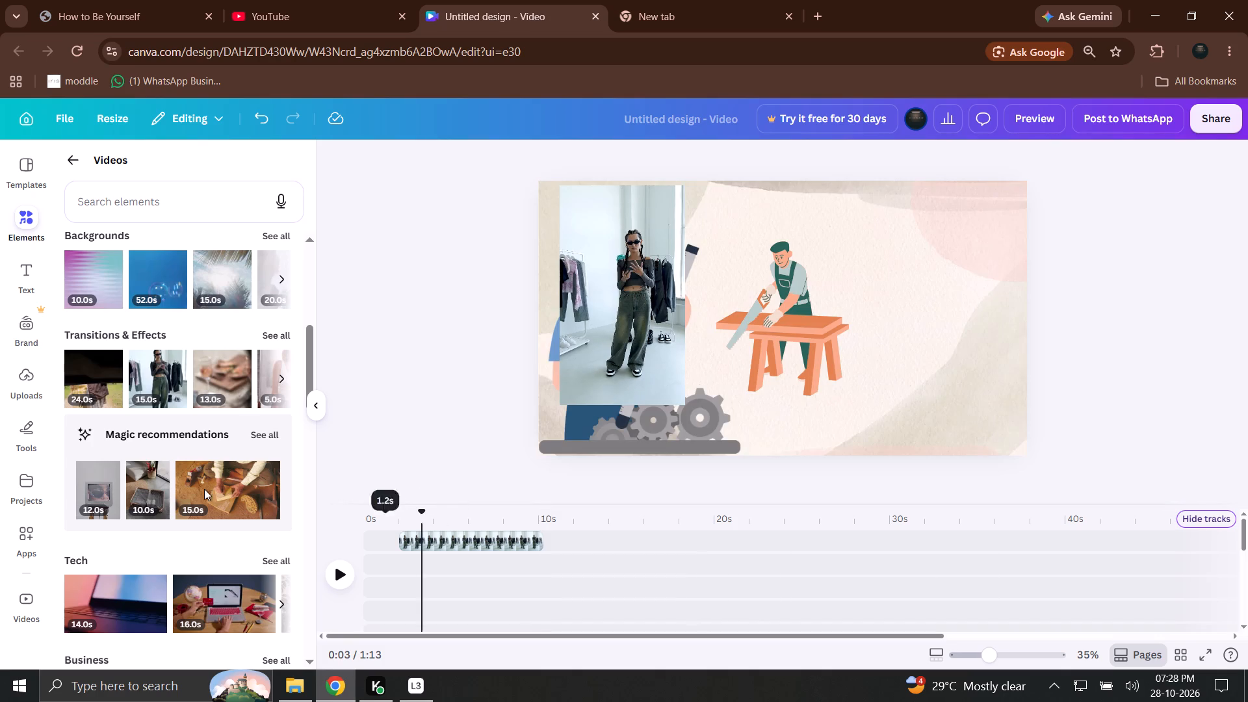
{"action": "left_click_drag", "start_coordinate": [204, 489], "coordinate": [859, 239]}
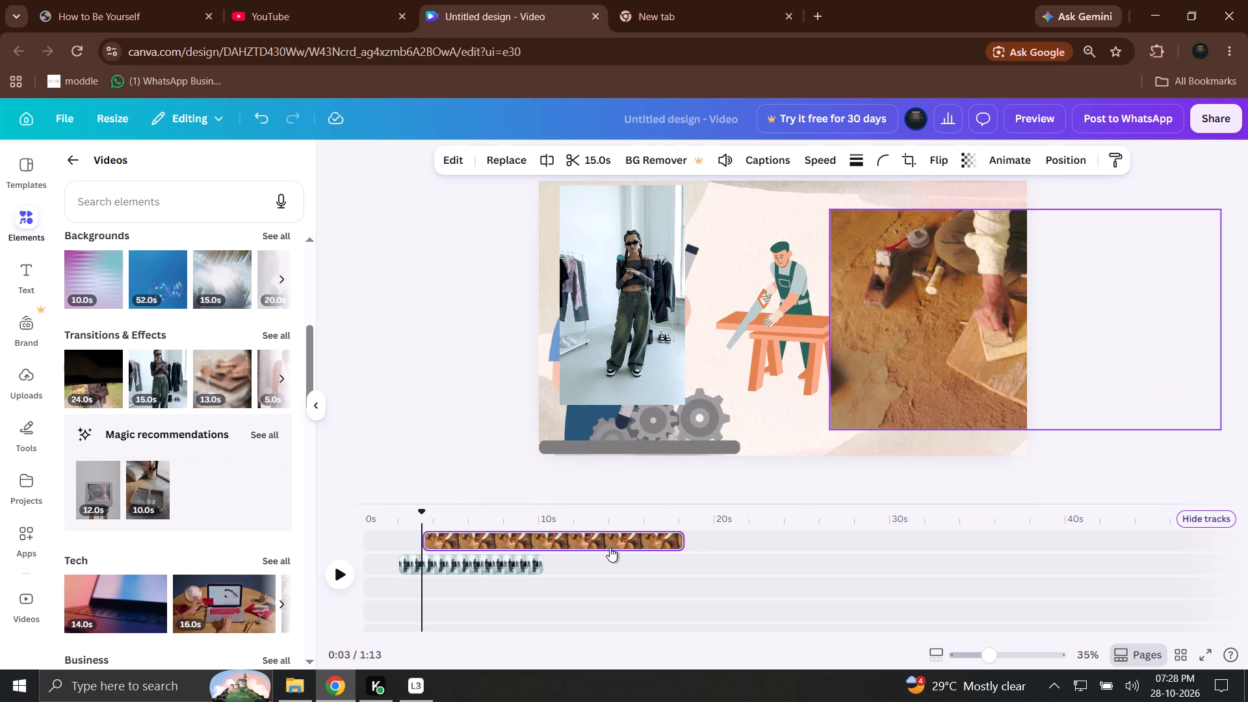
{"action": "left_click_drag", "start_coordinate": [504, 539], "coordinate": [922, 537]}
Check the composition at 0:32 and select the portrait of the man in the dark coat.
{"action": "left_click", "coordinate": [838, 526]}
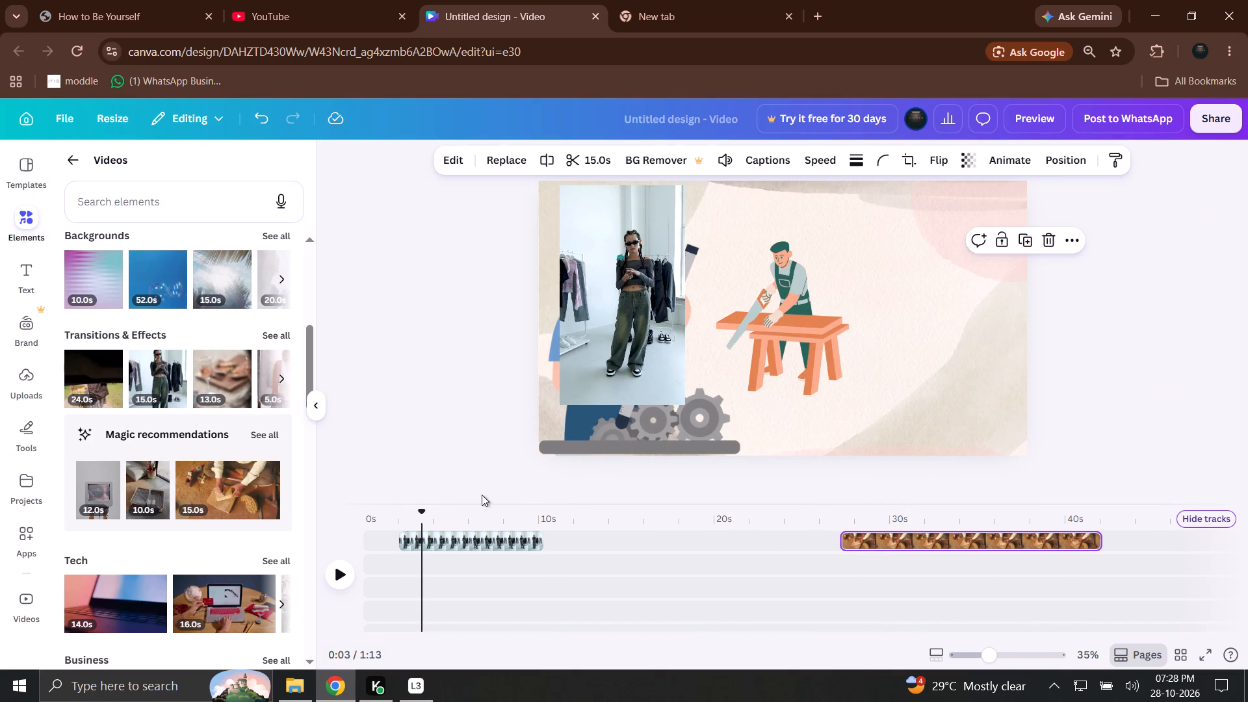
{"action": "left_click", "coordinate": [929, 513]}
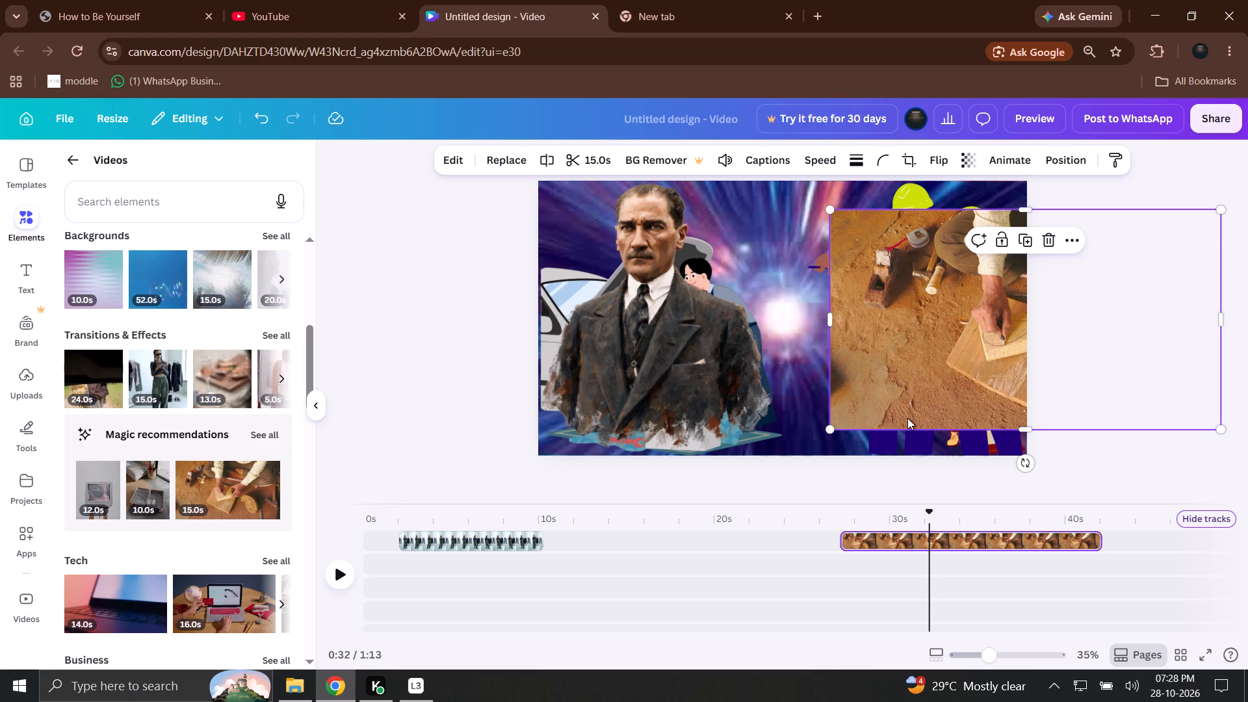
{"action": "type", "text": "v"}
{"action": "key", "text": "space"}
{"action": "key", "text": "space"}
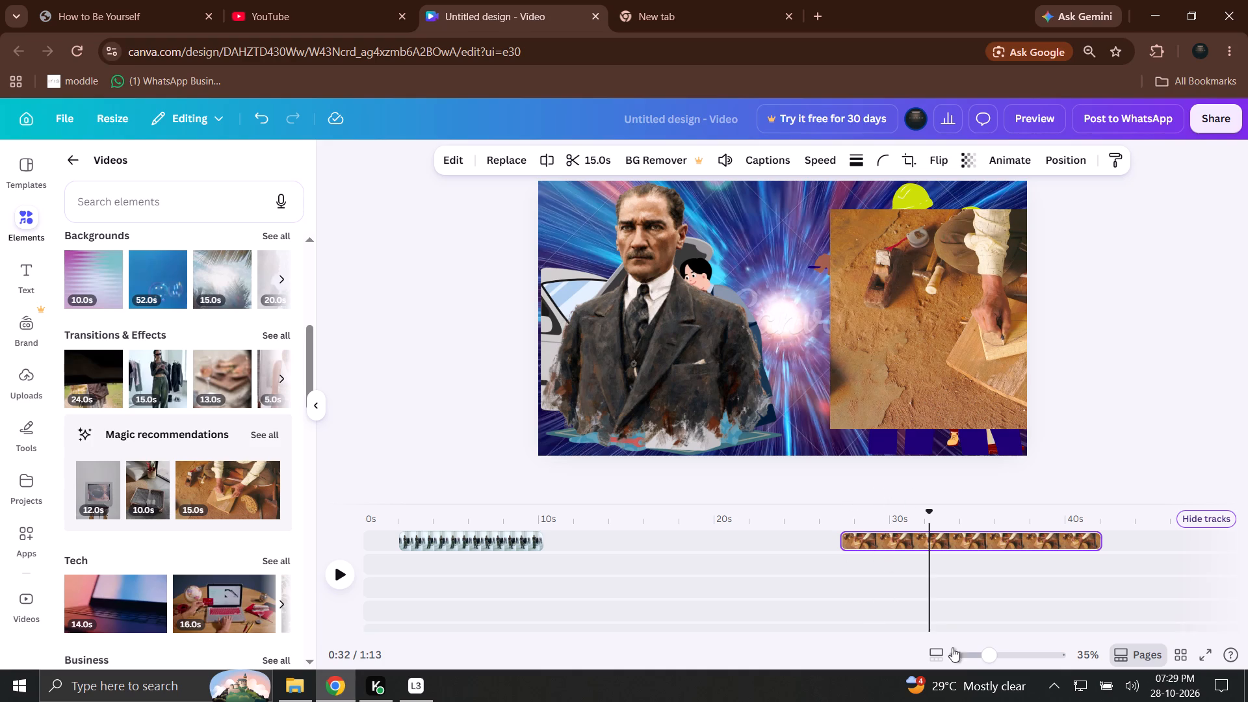
{"action": "left_click", "coordinate": [687, 364]}
{"action": "left_click", "coordinate": [684, 369]}
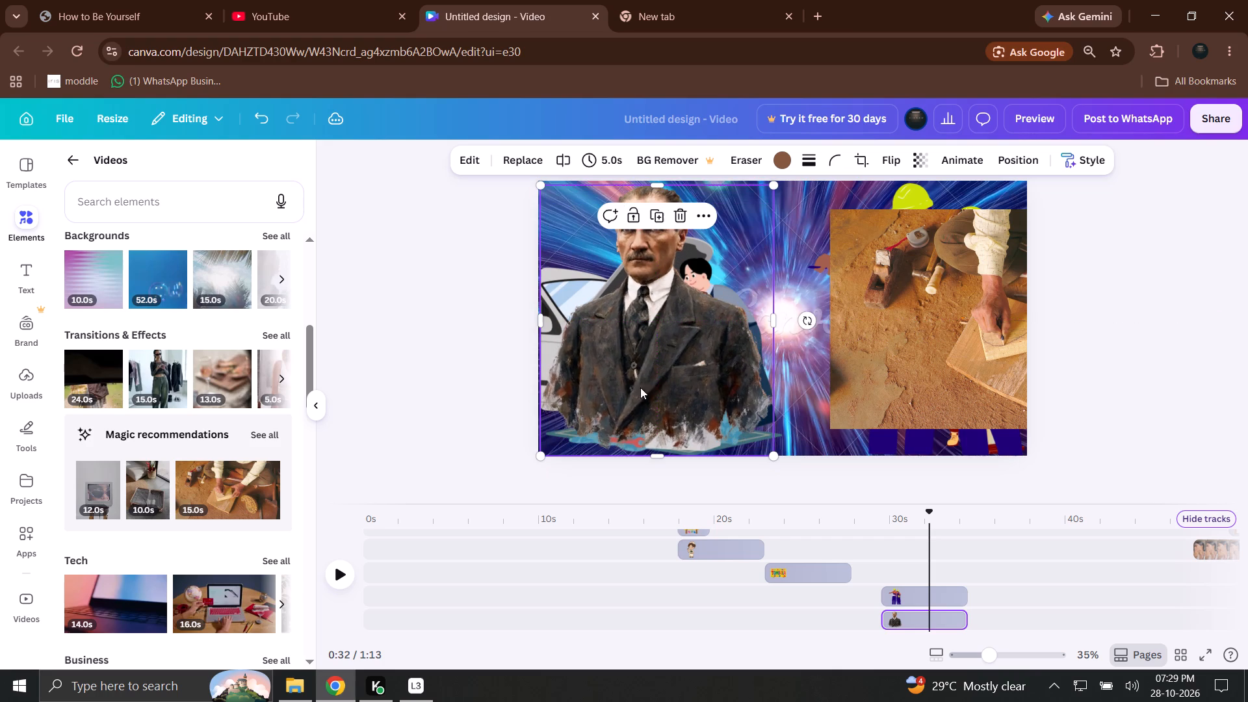
Place the 47 s aerial traffic intersection clip from the Cities videos in the frame's upper-left area, starting at 0:54.
{"action": "left_click_drag", "start_coordinate": [915, 521], "coordinate": [1165, 523]}
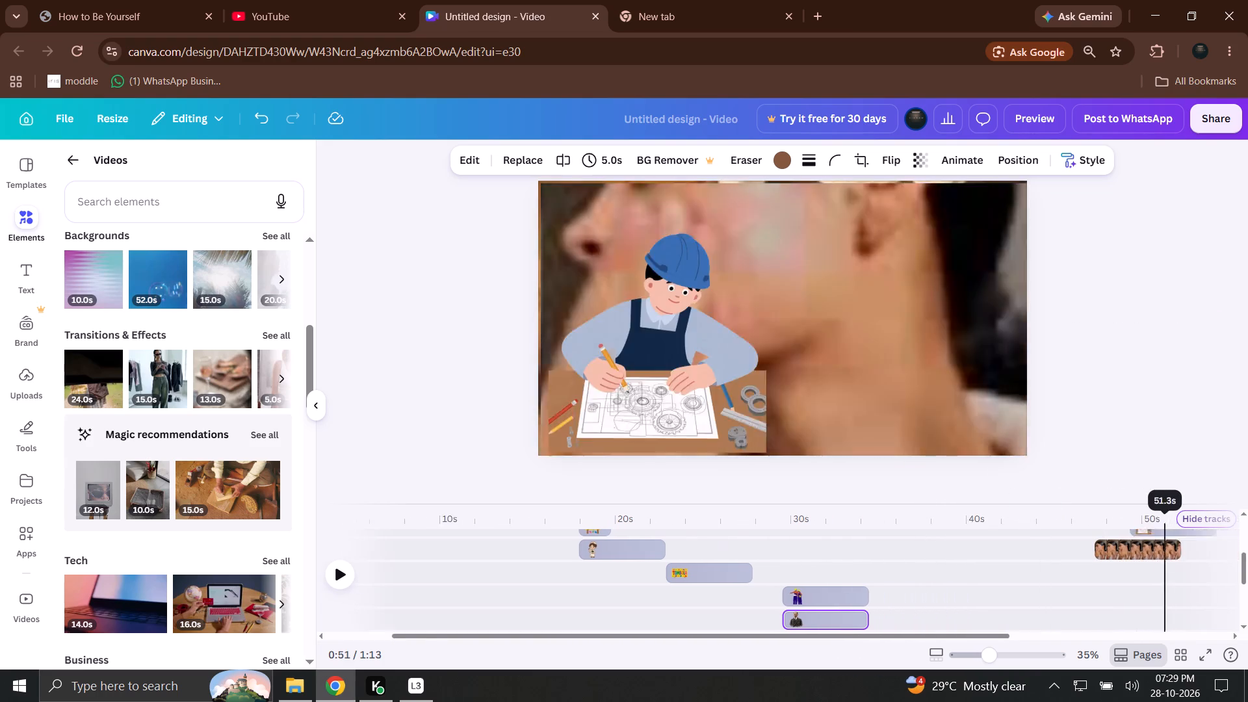
{"action": "left_click_drag", "start_coordinate": [1165, 523], "coordinate": [1146, 523]}
{"action": "scroll", "coordinate": [191, 532], "scroll_direction": "down", "scroll_amount": 4}
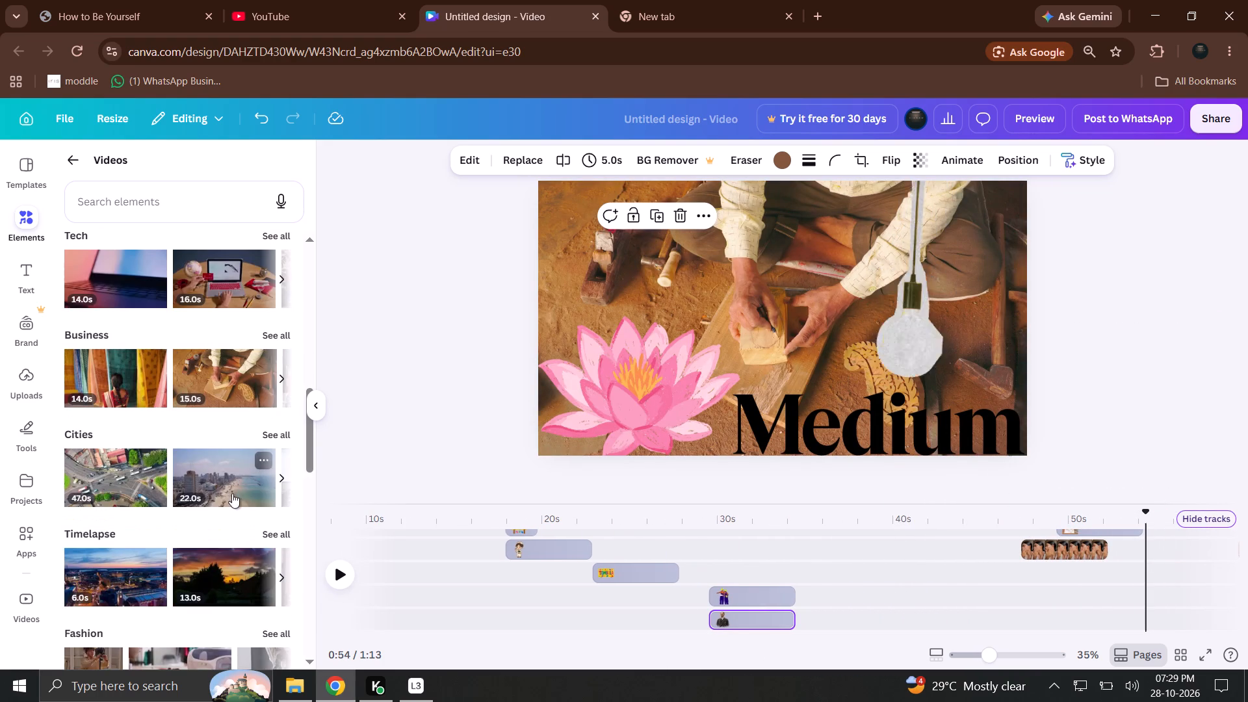
{"action": "left_click_drag", "start_coordinate": [113, 500], "coordinate": [715, 224]}
{"action": "left_click_drag", "start_coordinate": [794, 262], "coordinate": [645, 267]}
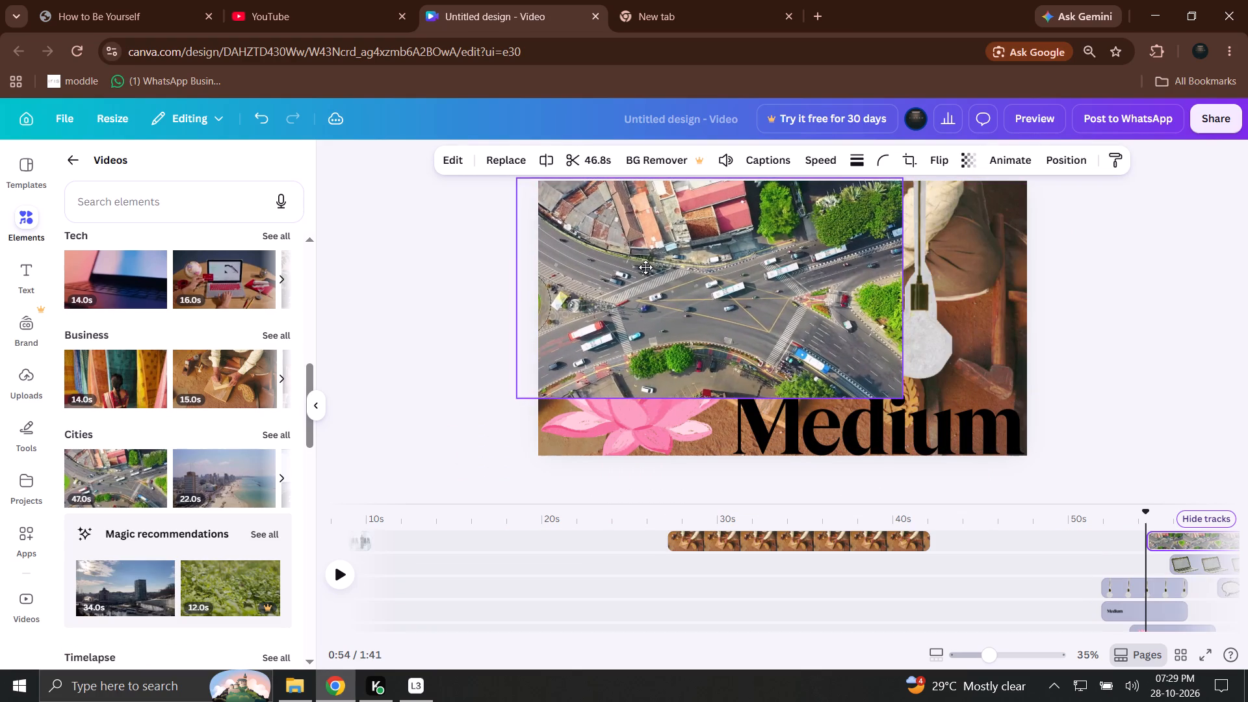
{"action": "left_click_drag", "start_coordinate": [645, 267], "coordinate": [665, 265]}
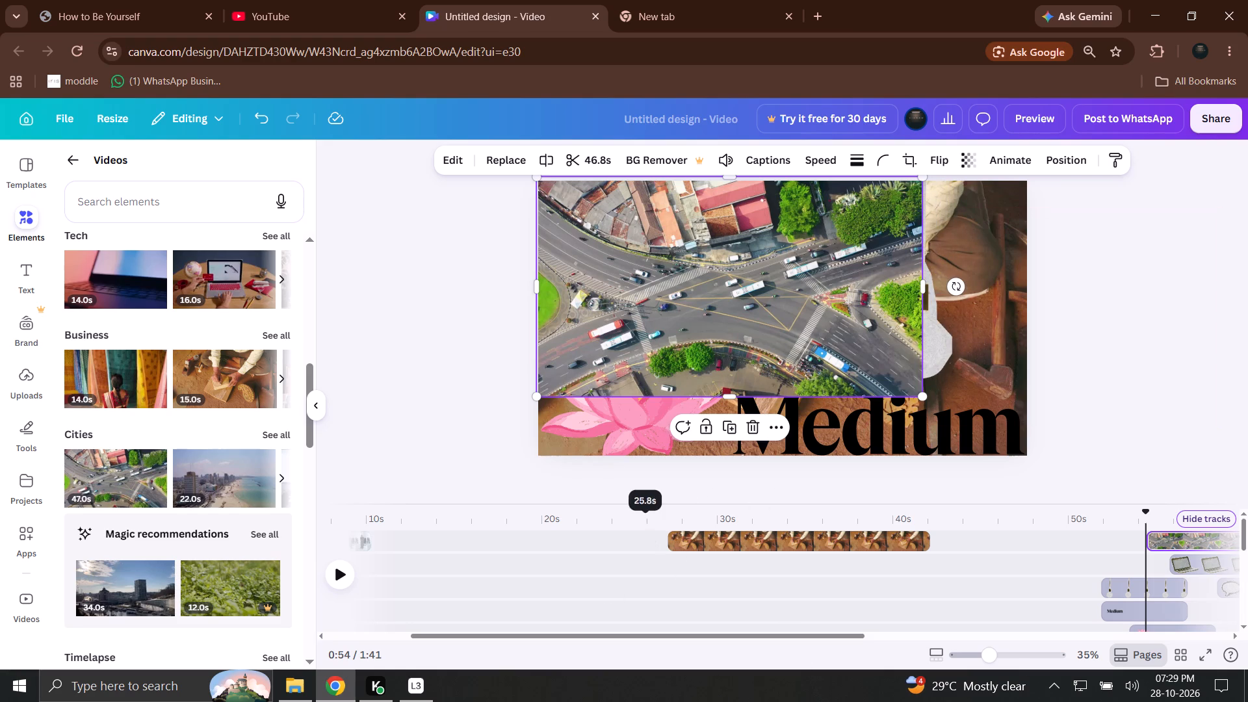
Split the traffic intersection clip at 1:07 and delete the part after the cut.
{"action": "left_click_drag", "start_coordinate": [647, 528], "coordinate": [723, 508]}
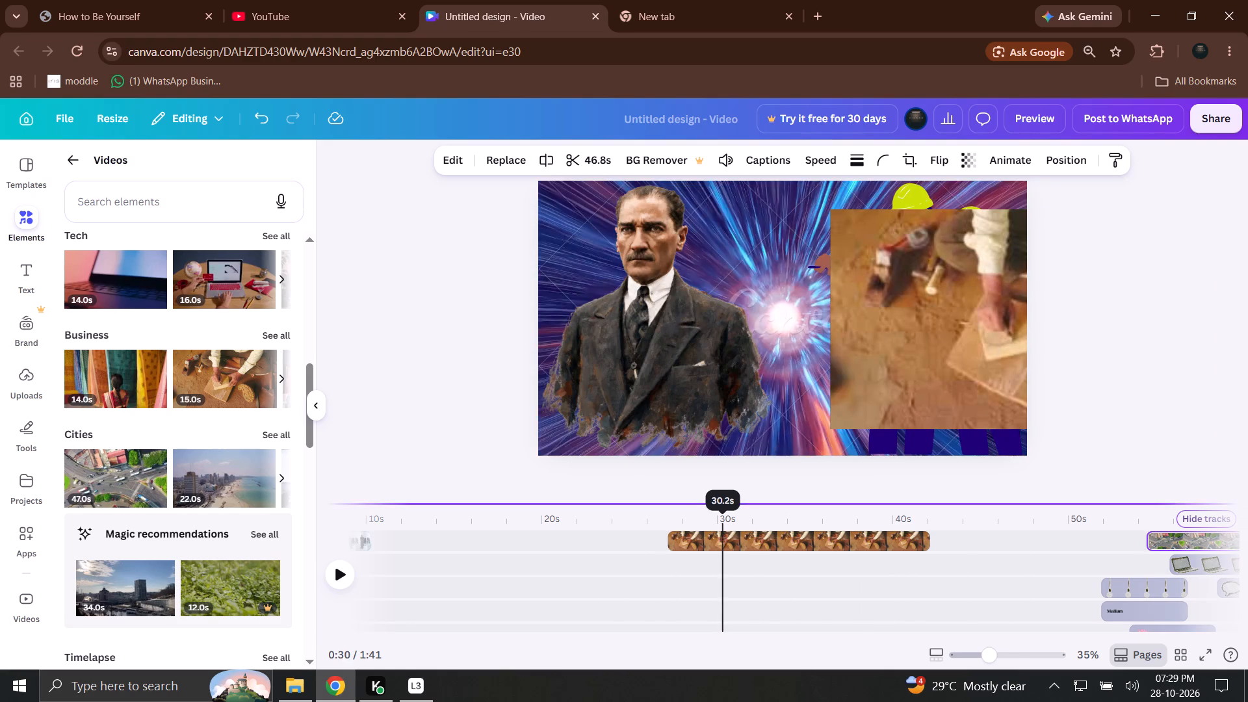
{"action": "left_click_drag", "start_coordinate": [723, 508], "coordinate": [863, 463]}
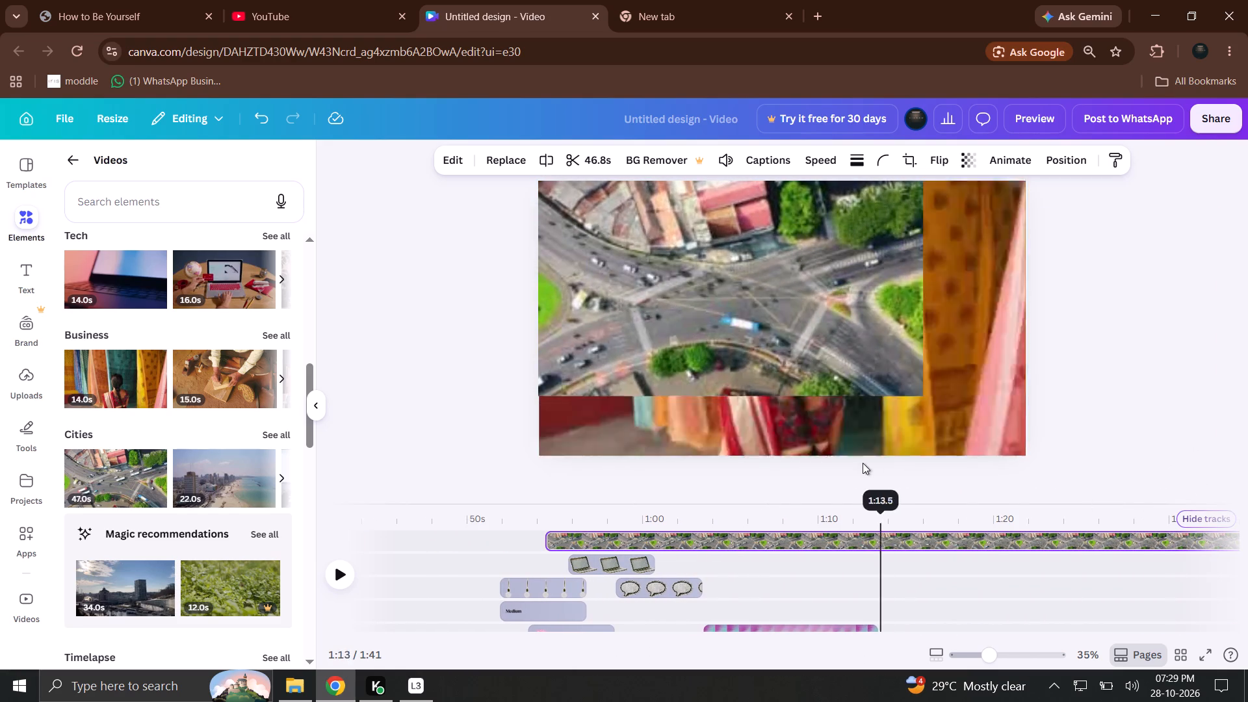
{"action": "left_click_drag", "start_coordinate": [863, 463], "coordinate": [769, 470]}
{"action": "key", "text": "s"}
{"action": "key", "text": "BackSpace"}
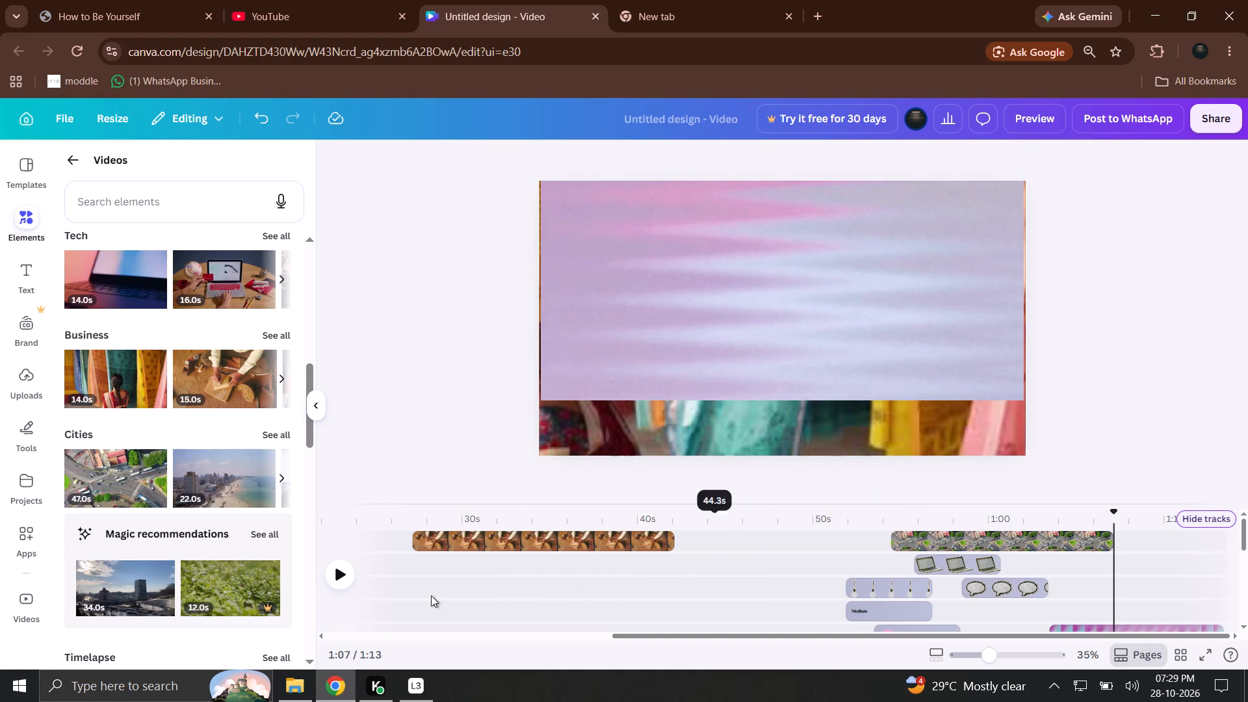
Add the 22 s beach city clip to the timeline after the speech-bubble graphic, starting at about 1:03, and play it.
{"action": "left_click_drag", "start_coordinate": [200, 484], "coordinate": [1041, 580]}
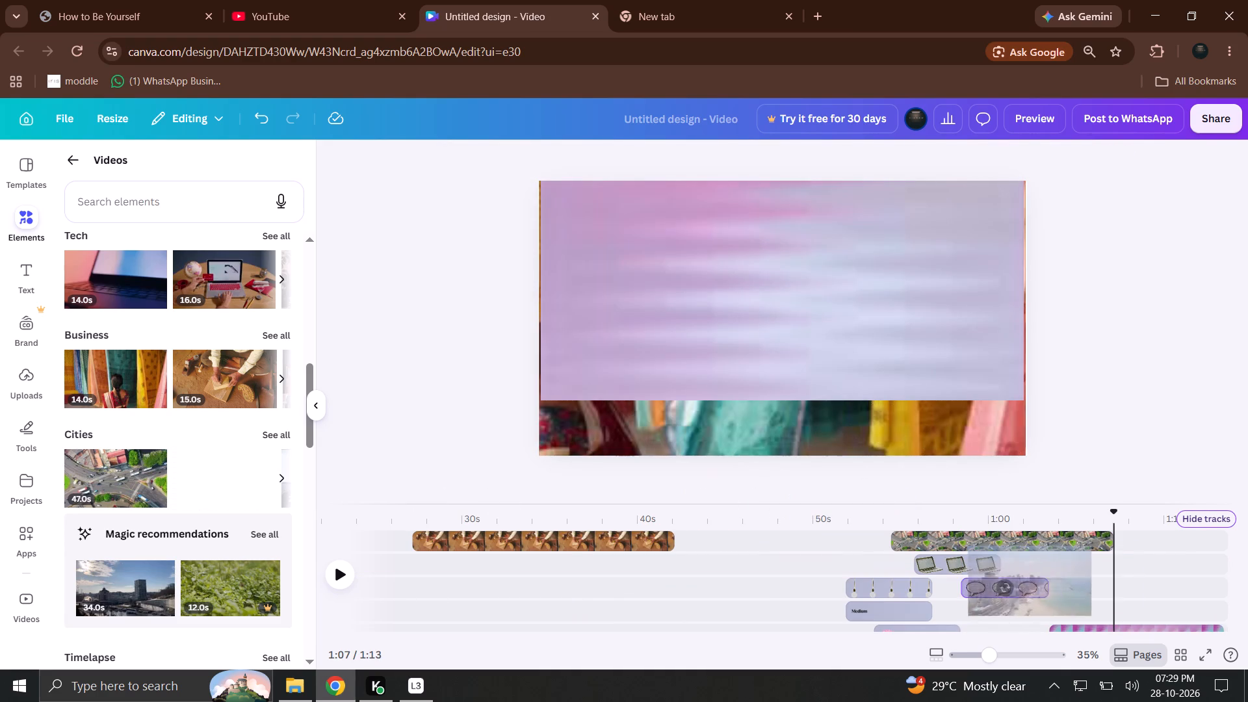
{"action": "left_click_drag", "start_coordinate": [1041, 580], "coordinate": [1081, 578]}
{"action": "left_click", "coordinate": [326, 569]}
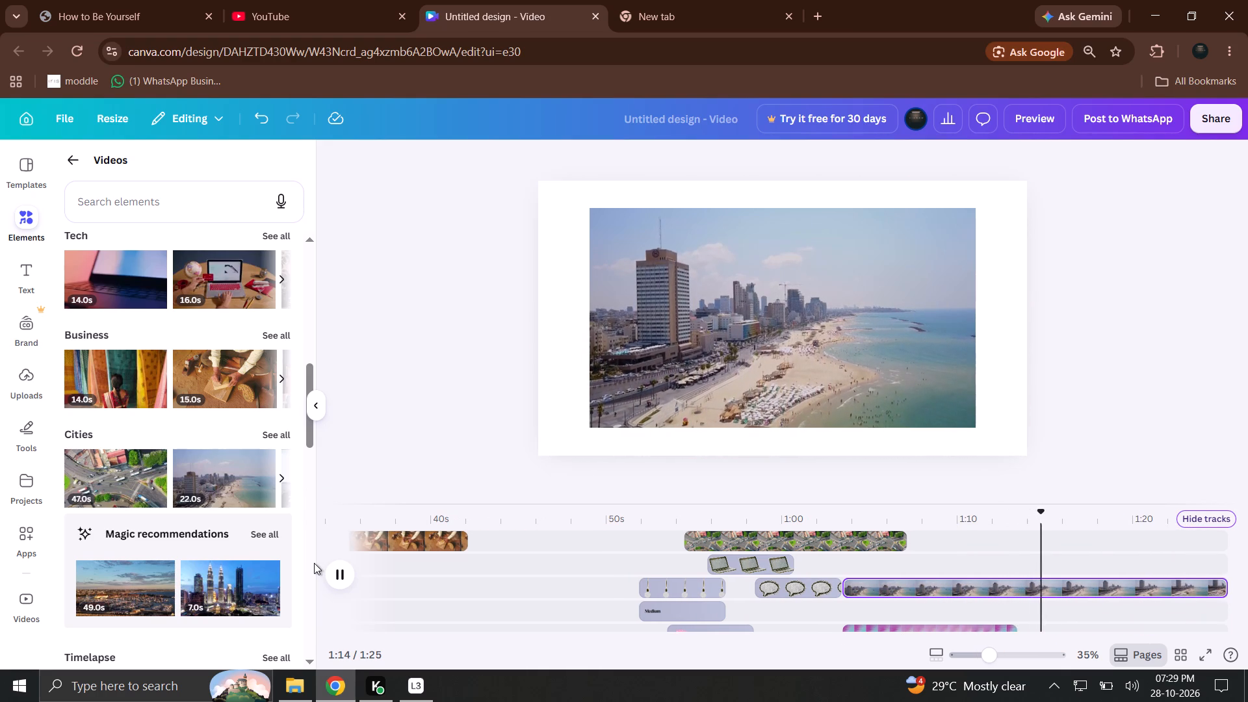
Stop playback and shift the beach city clip slightly to the left within the frame.
{"action": "left_click", "coordinate": [538, 367]}
{"action": "left_click", "coordinate": [624, 359]}
{"action": "left_click_drag", "start_coordinate": [624, 359], "coordinate": [625, 357]}
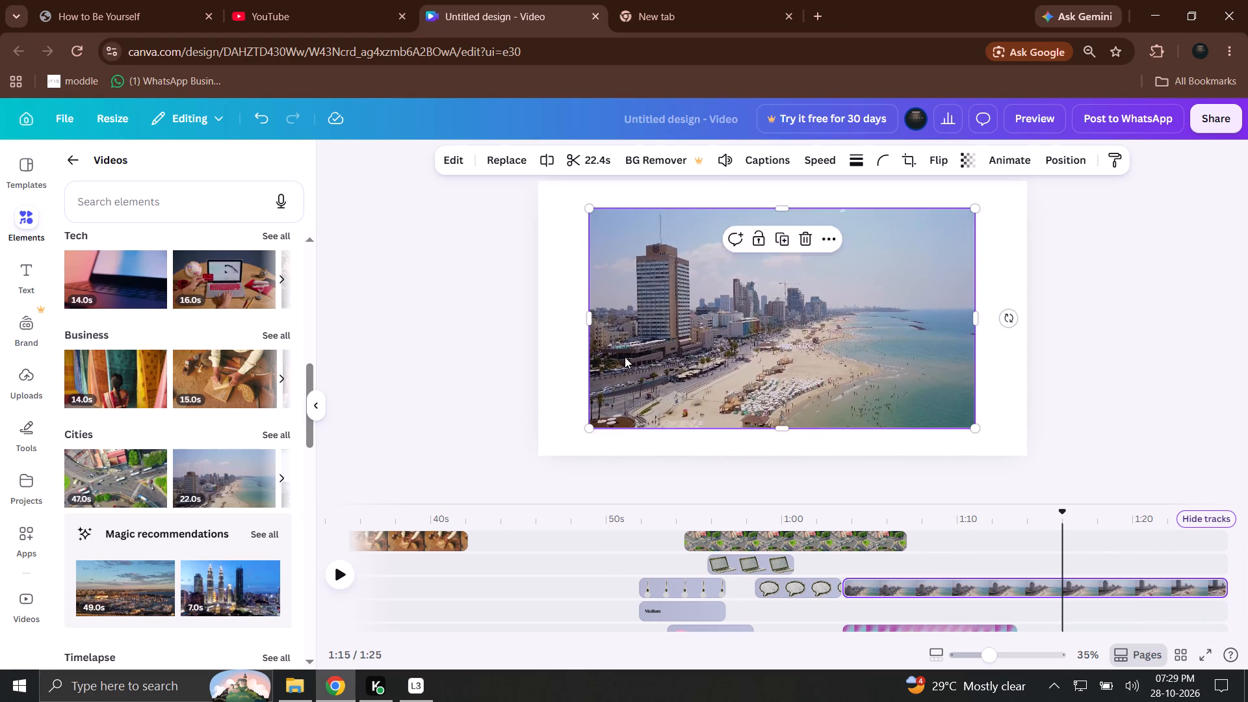
{"action": "left_click_drag", "start_coordinate": [625, 357], "coordinate": [617, 358]}
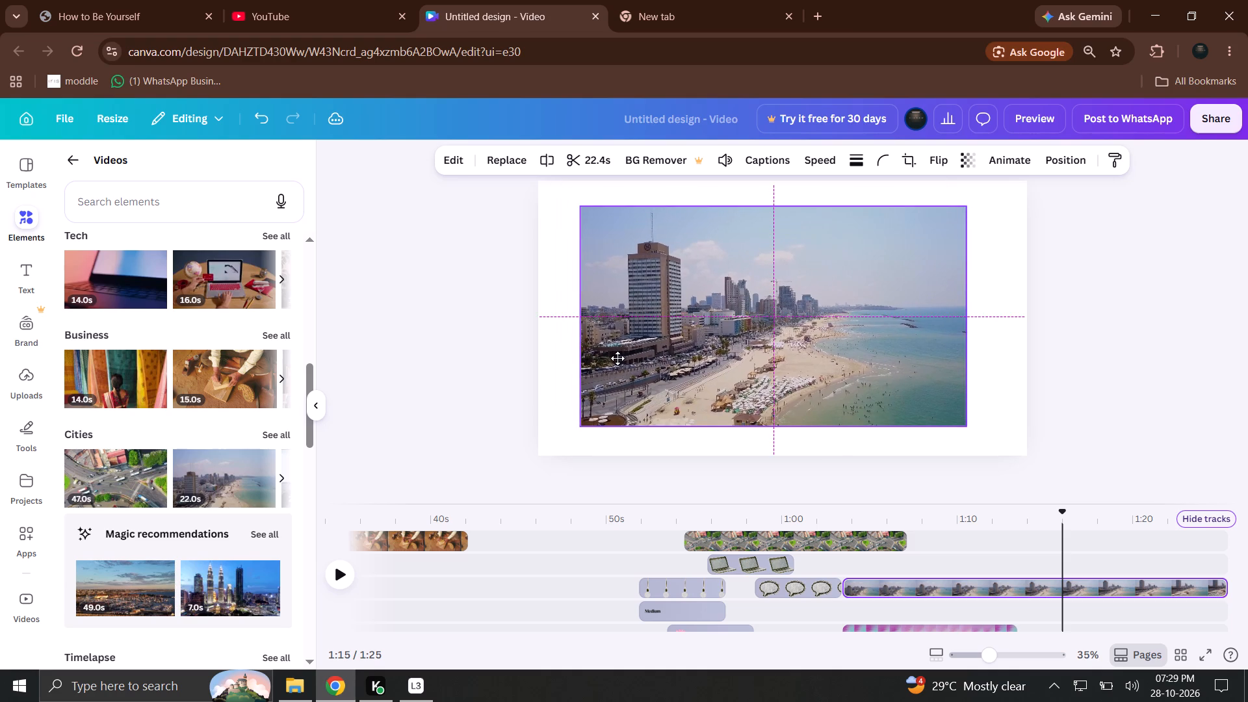
{"action": "left_click_drag", "start_coordinate": [617, 358], "coordinate": [616, 359]}
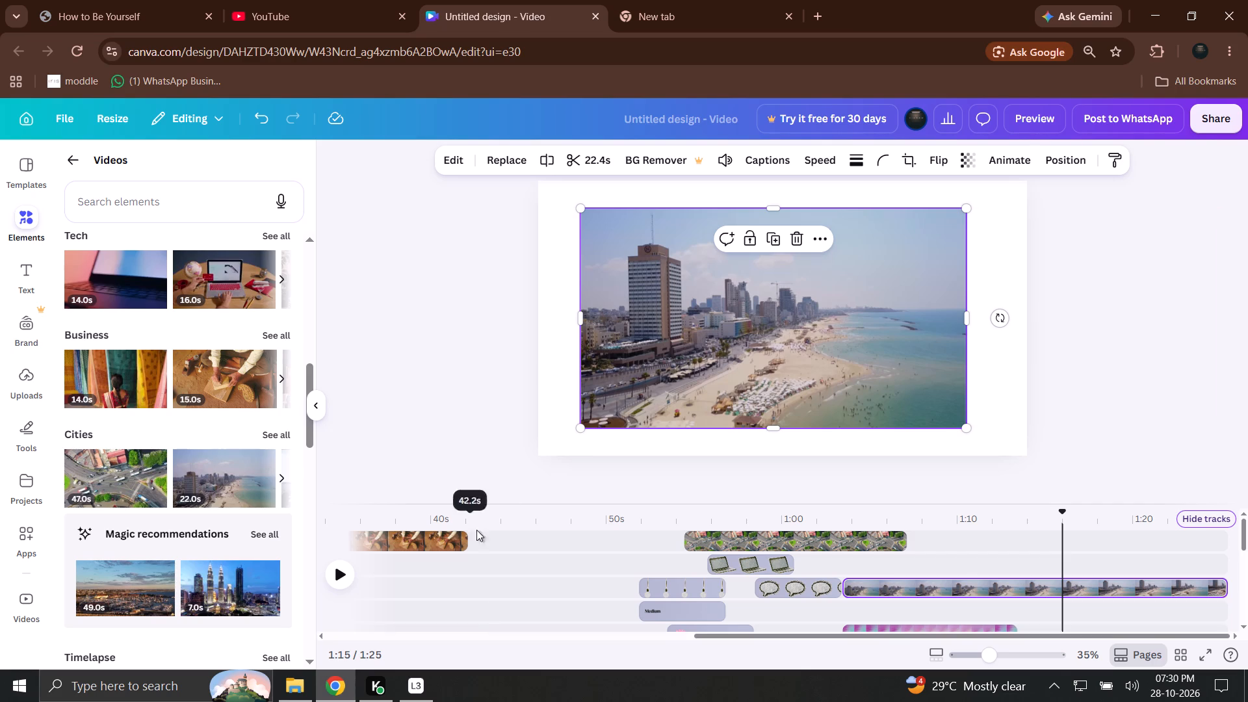
Replace the beach city clip at 1:24 with the 49 s harbour clip from the recommendations and play it.
{"action": "left_click_drag", "start_coordinate": [751, 520], "coordinate": [1208, 520]}
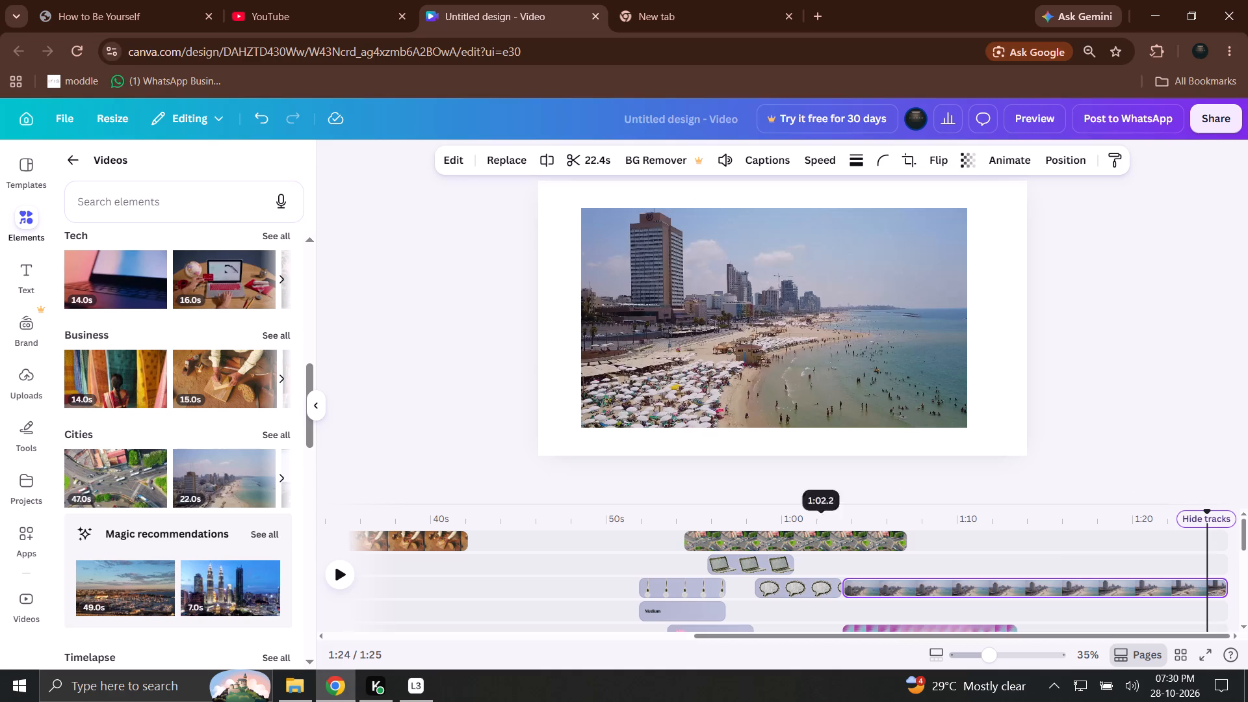
{"action": "left_click_drag", "start_coordinate": [95, 600], "coordinate": [718, 296]}
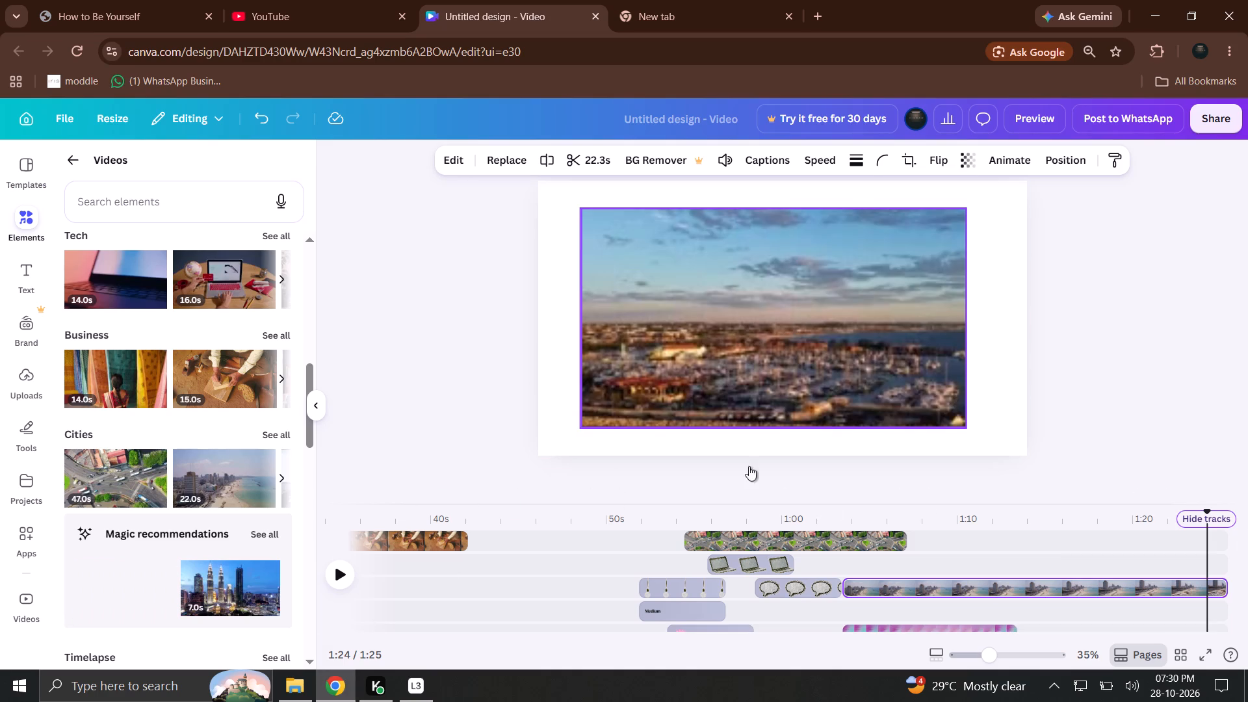
{"action": "left_click", "coordinate": [354, 578]}
{"action": "left_click", "coordinate": [352, 578]}
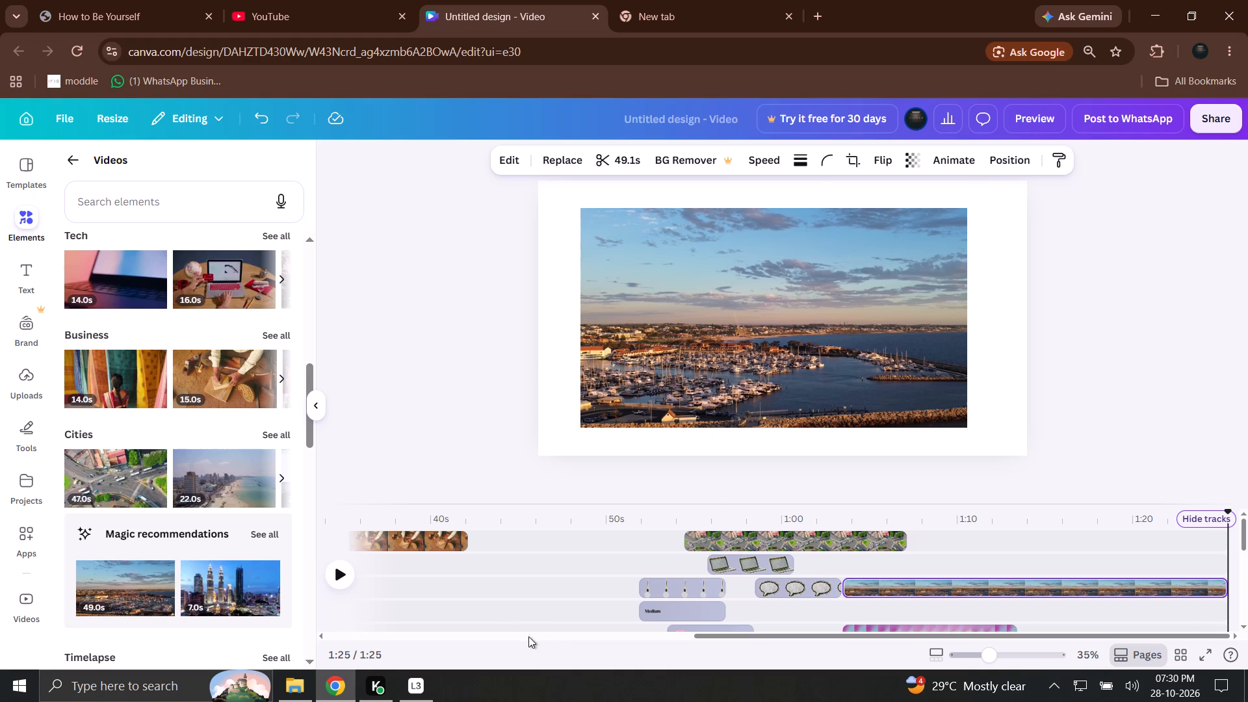
Add the 22 s beach city clip from the Cities videos on its own track, starting at about 0:46.
{"action": "left_click_drag", "start_coordinate": [685, 524], "coordinate": [517, 524]}
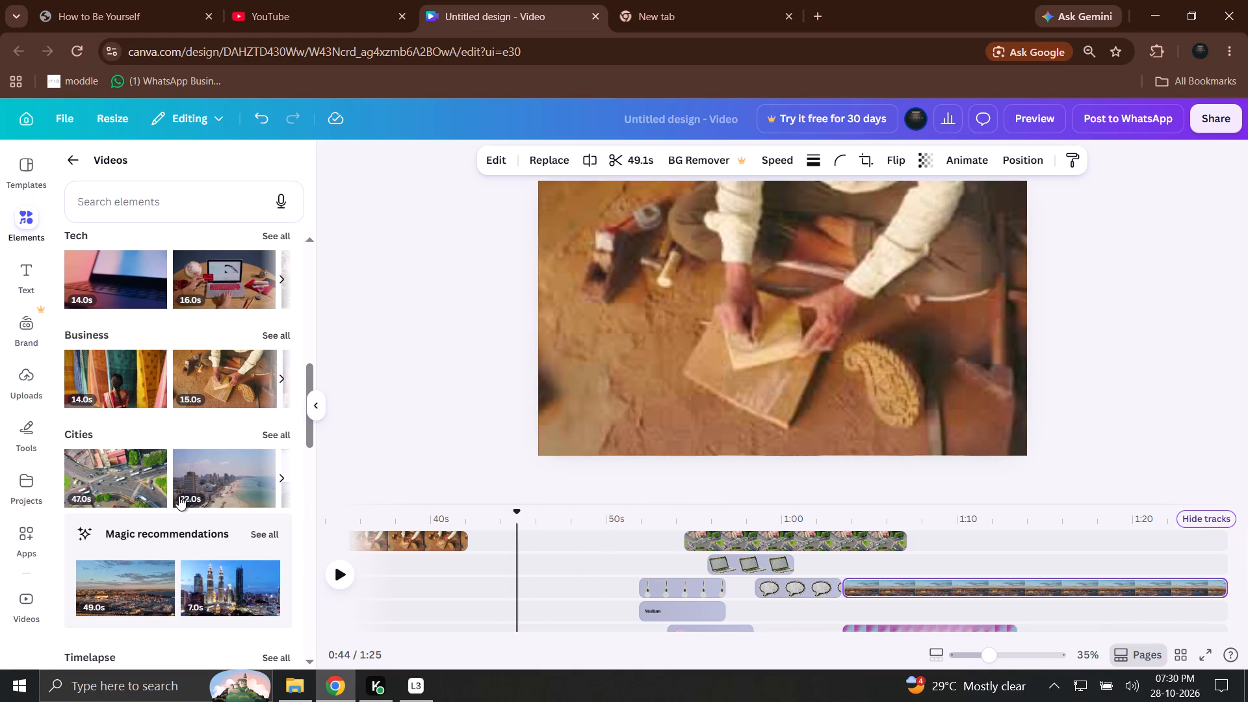
{"action": "left_click_drag", "start_coordinate": [202, 494], "coordinate": [565, 572]}
{"action": "left_click", "coordinate": [570, 538]}
{"action": "left_click_drag", "start_coordinate": [588, 528], "coordinate": [603, 526]}
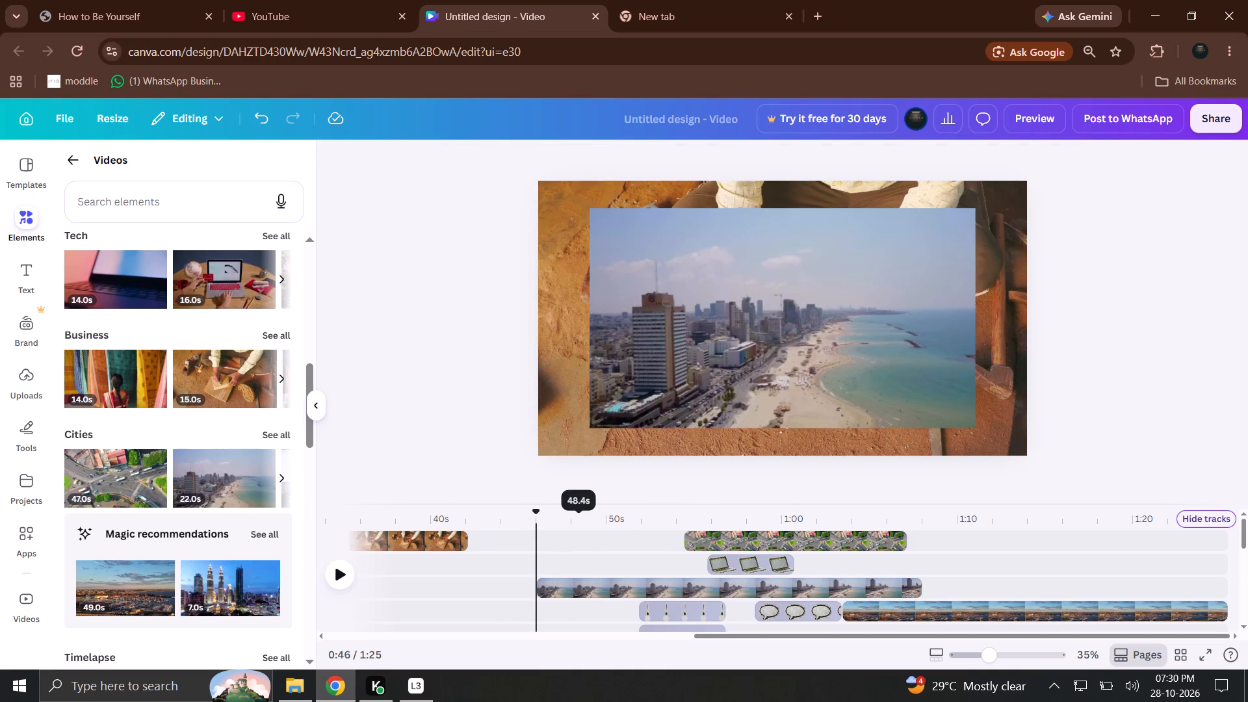
At 0:58, move the traffic intersection clip to the frame's right side, overlapping its right edge.
{"action": "left_click_drag", "start_coordinate": [743, 508], "coordinate": [758, 493]}
{"action": "left_click", "coordinate": [791, 308]}
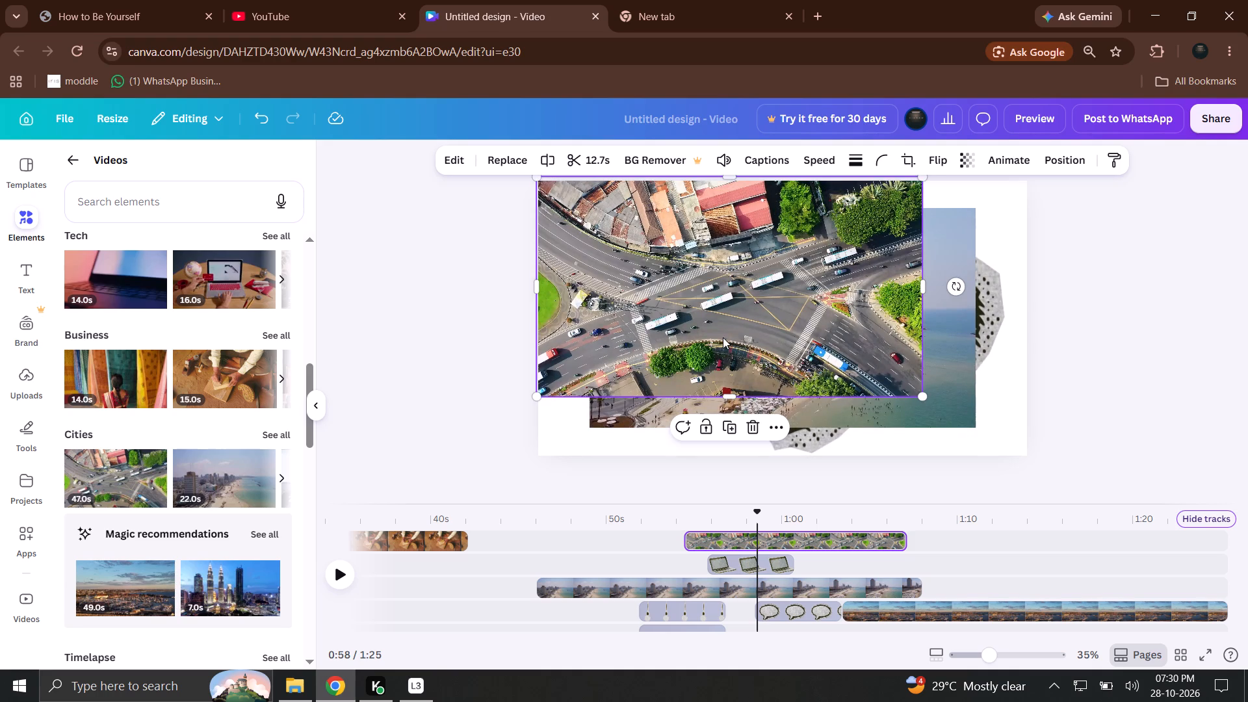
{"action": "left_click_drag", "start_coordinate": [731, 318], "coordinate": [929, 341]}
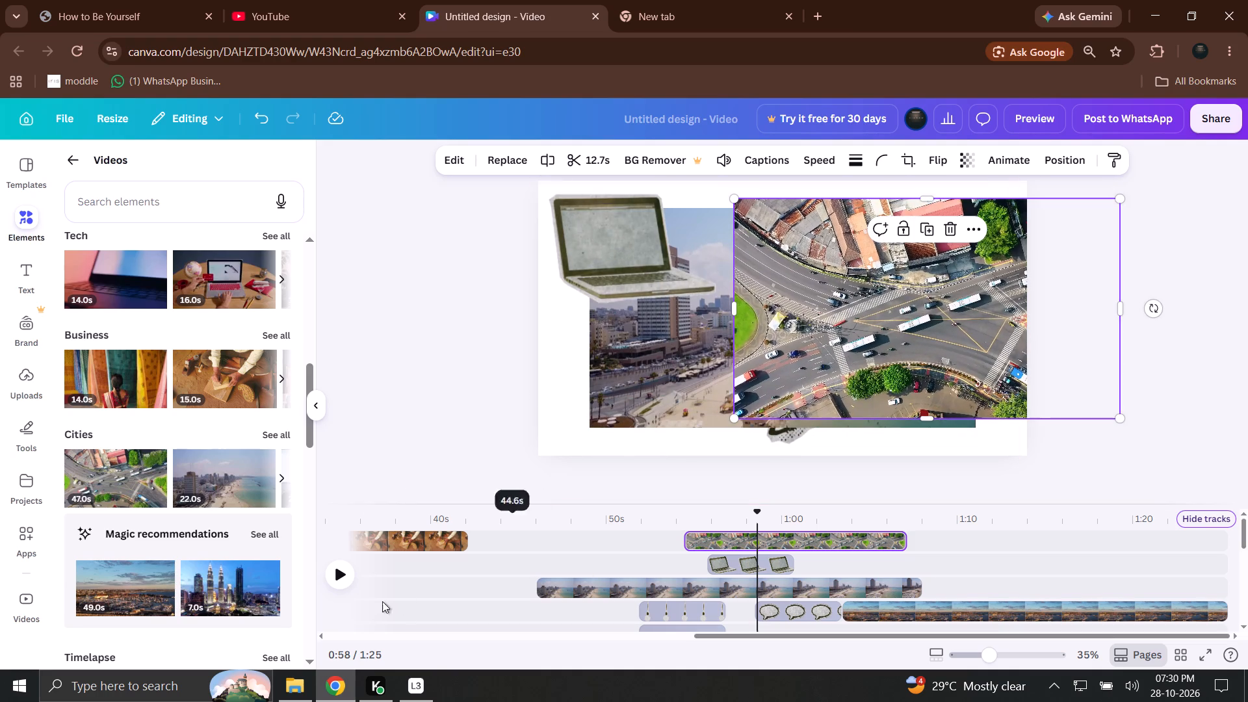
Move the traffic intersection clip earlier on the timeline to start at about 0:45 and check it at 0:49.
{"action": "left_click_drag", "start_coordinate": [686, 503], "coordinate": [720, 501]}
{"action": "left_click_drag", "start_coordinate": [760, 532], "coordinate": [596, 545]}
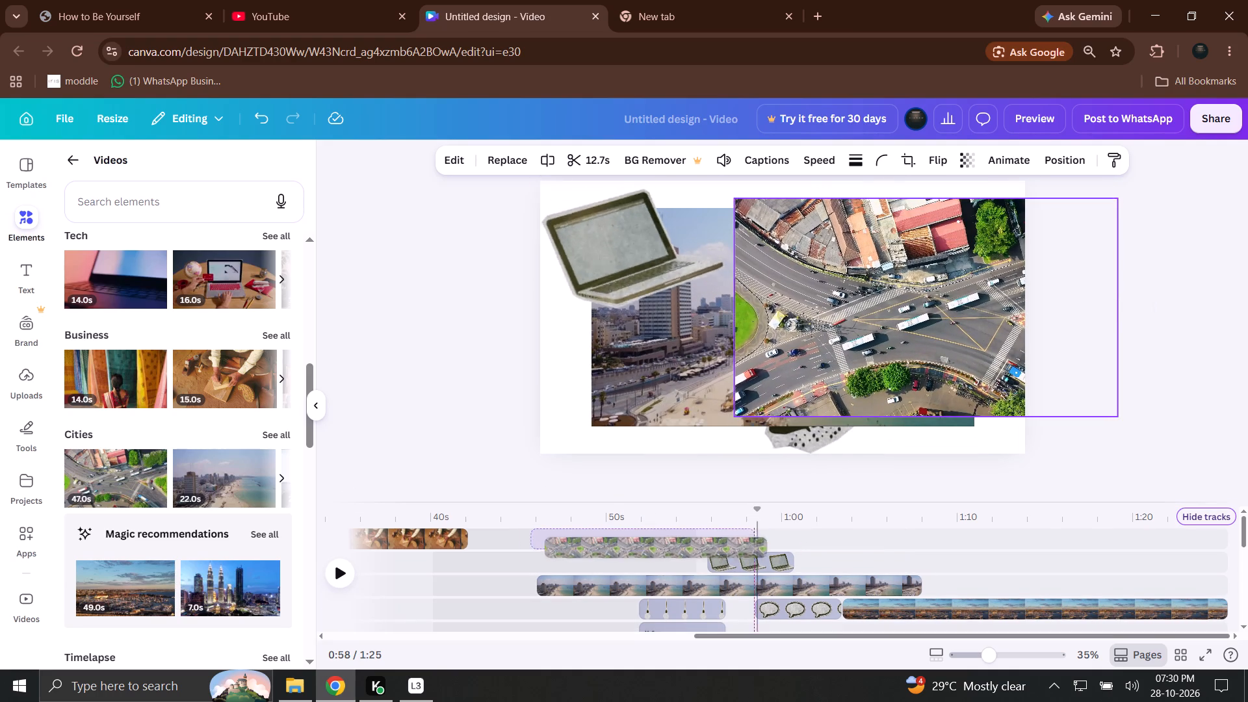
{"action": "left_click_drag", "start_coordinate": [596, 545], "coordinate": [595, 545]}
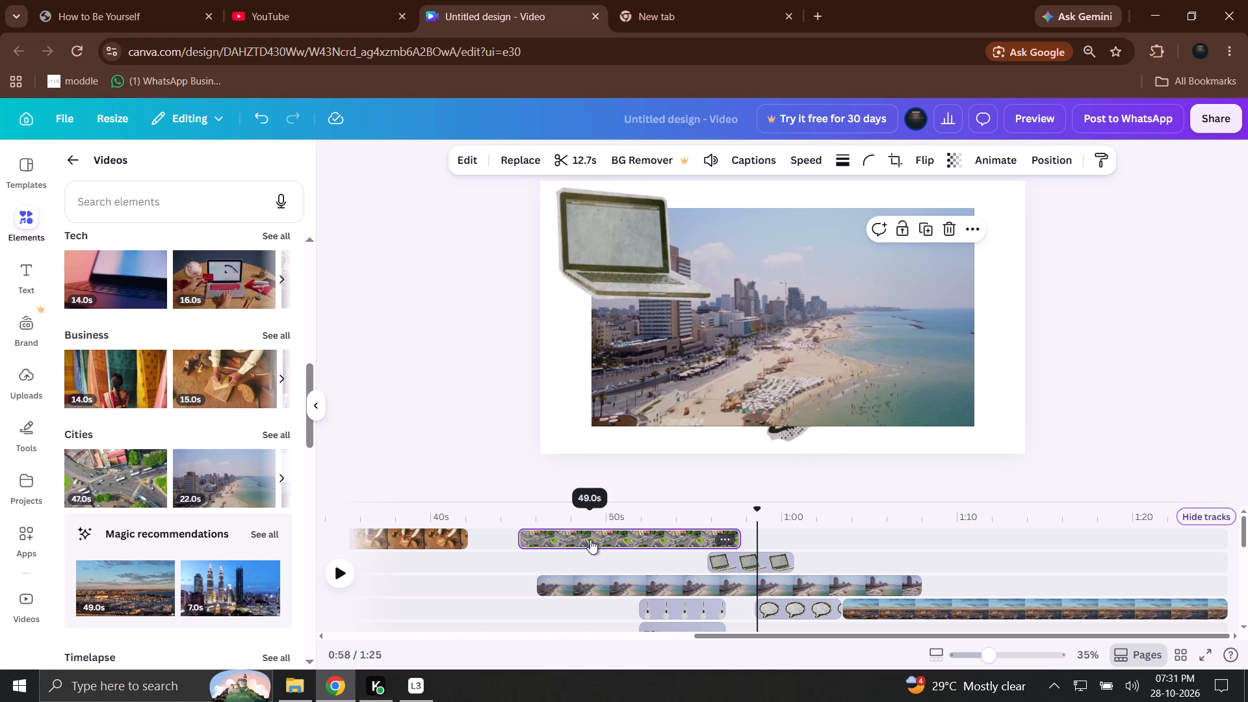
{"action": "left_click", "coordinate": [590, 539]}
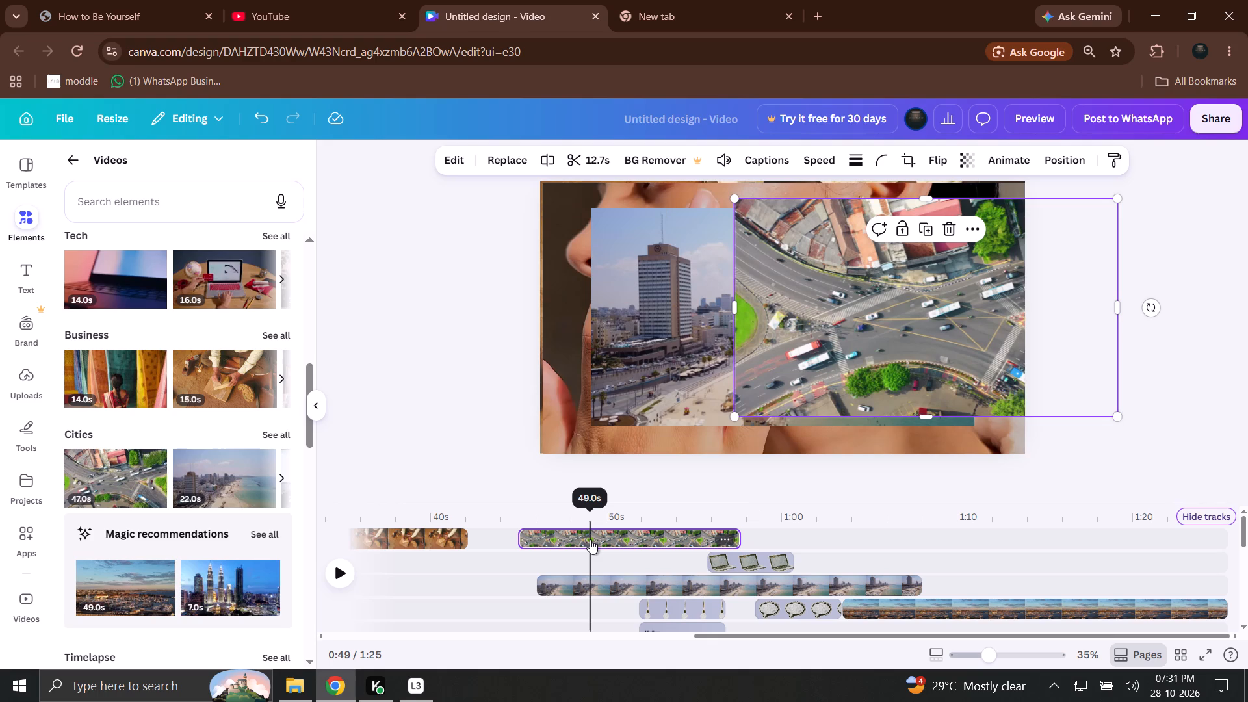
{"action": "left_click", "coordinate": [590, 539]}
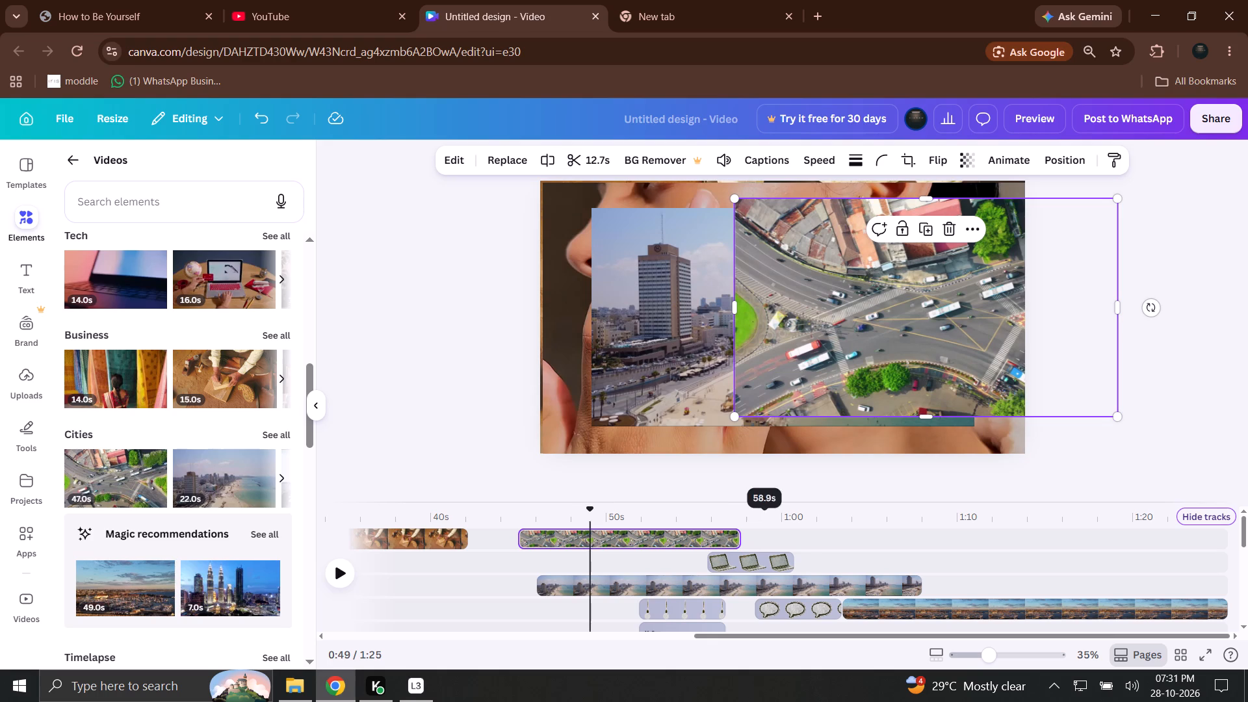
Check the composition at 1:04 and 0:47, and move the traffic intersection clip below the laptop graphic's track, starting at about 1:00.
{"action": "left_click_drag", "start_coordinate": [688, 520], "coordinate": [858, 514]}
{"action": "left_click", "coordinate": [341, 561]}
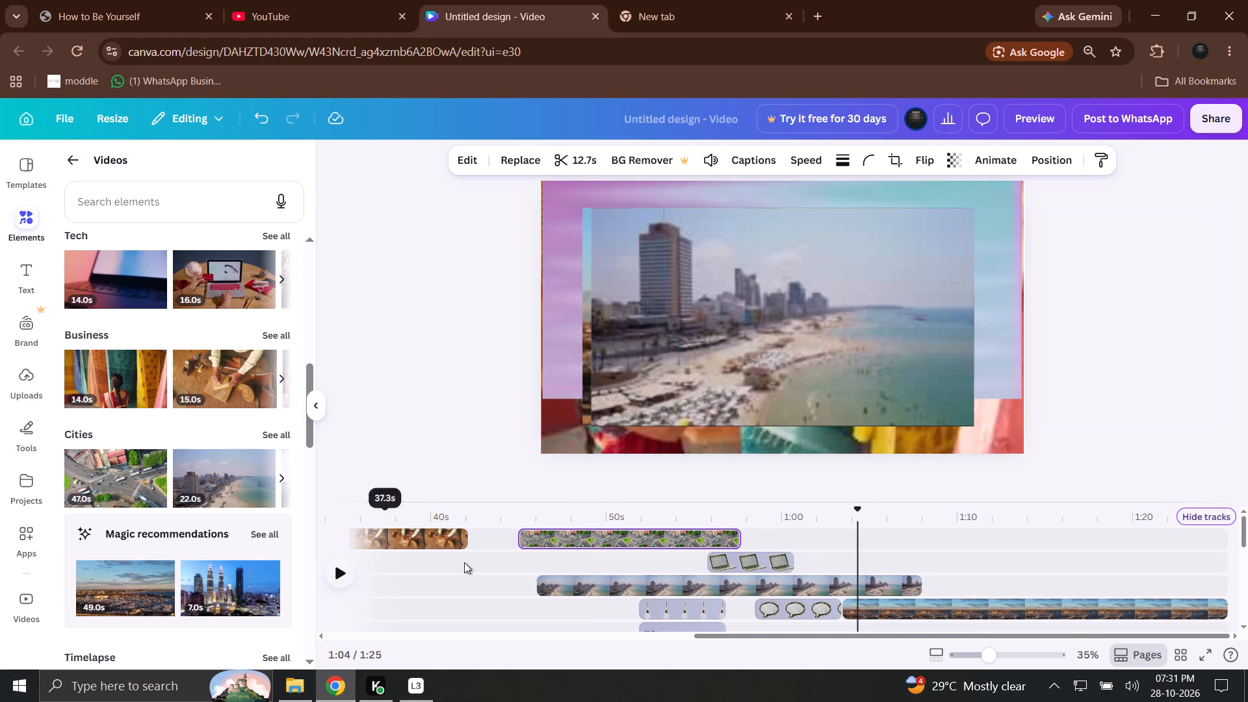
{"action": "left_click", "coordinate": [556, 552]}
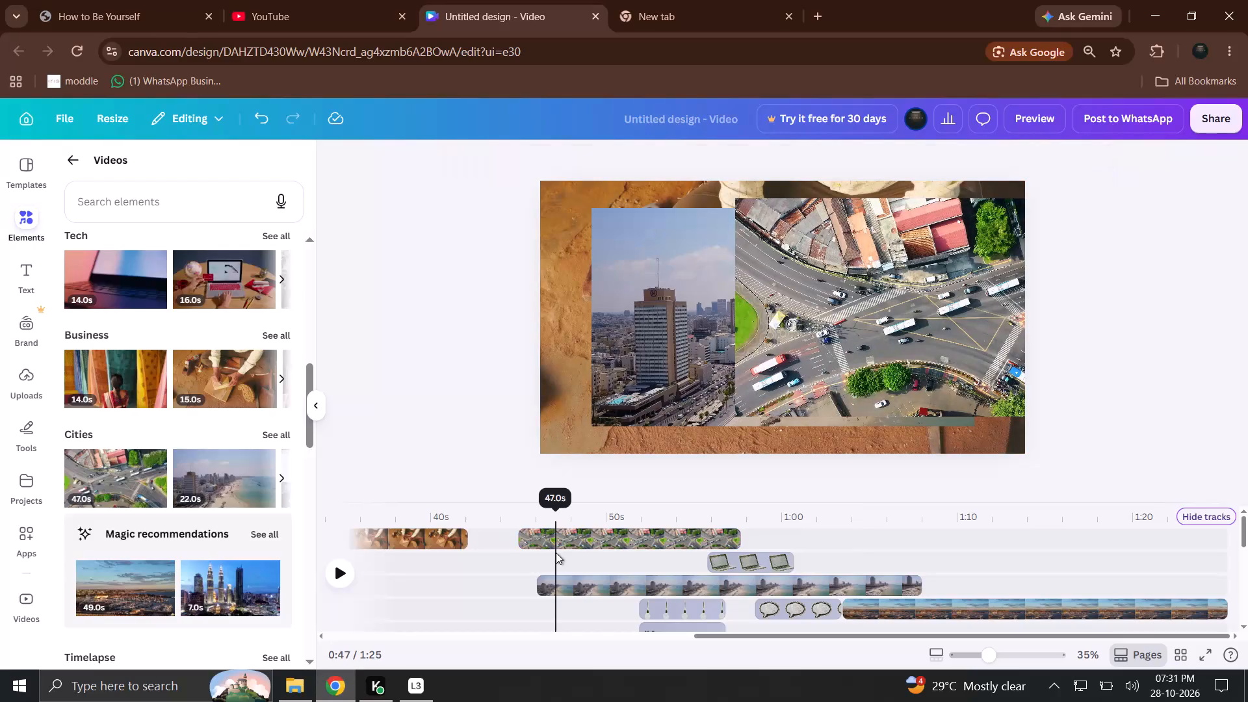
{"action": "left_click", "coordinate": [556, 552]}
{"action": "left_click_drag", "start_coordinate": [569, 537], "coordinate": [693, 534]}
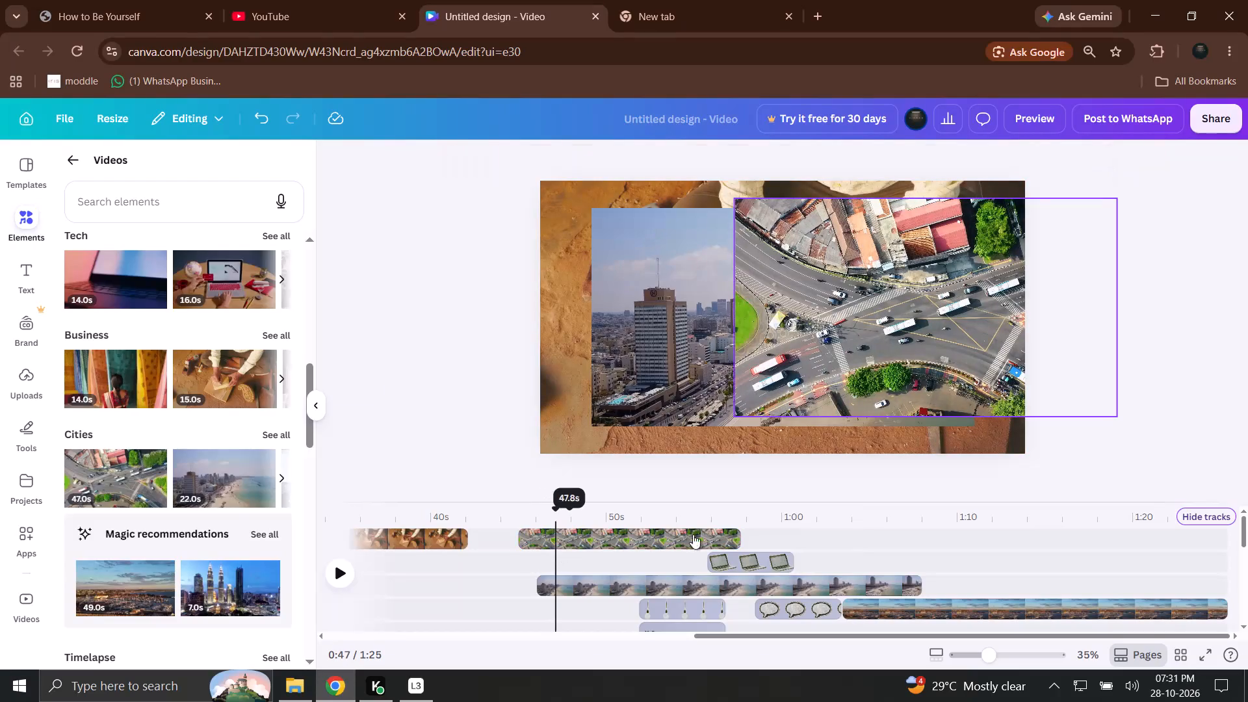
{"action": "left_click_drag", "start_coordinate": [693, 534], "coordinate": [824, 564]}
Check the composition at 0:58 and play the video from 1:20 to review the ending and the opening seconds.
{"action": "left_click", "coordinate": [749, 515]}
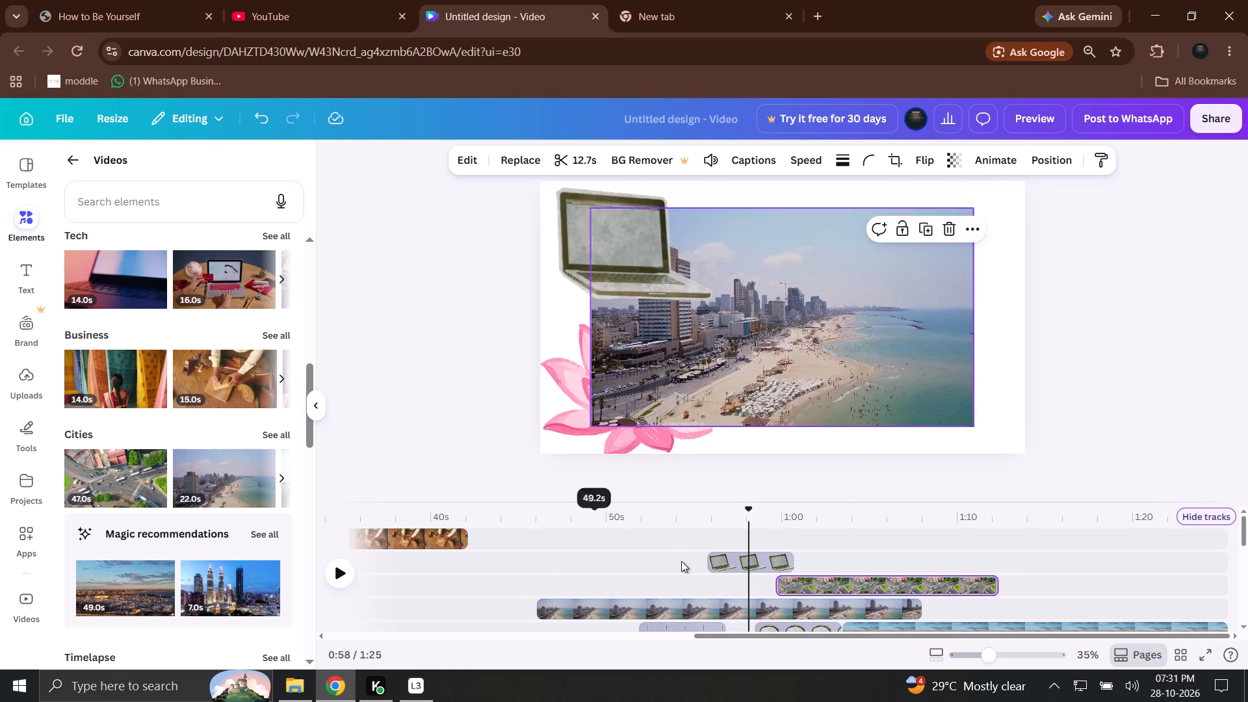
{"action": "left_click_drag", "start_coordinate": [681, 561], "coordinate": [701, 523]}
{"action": "left_click_drag", "start_coordinate": [710, 513], "coordinate": [1149, 541]}
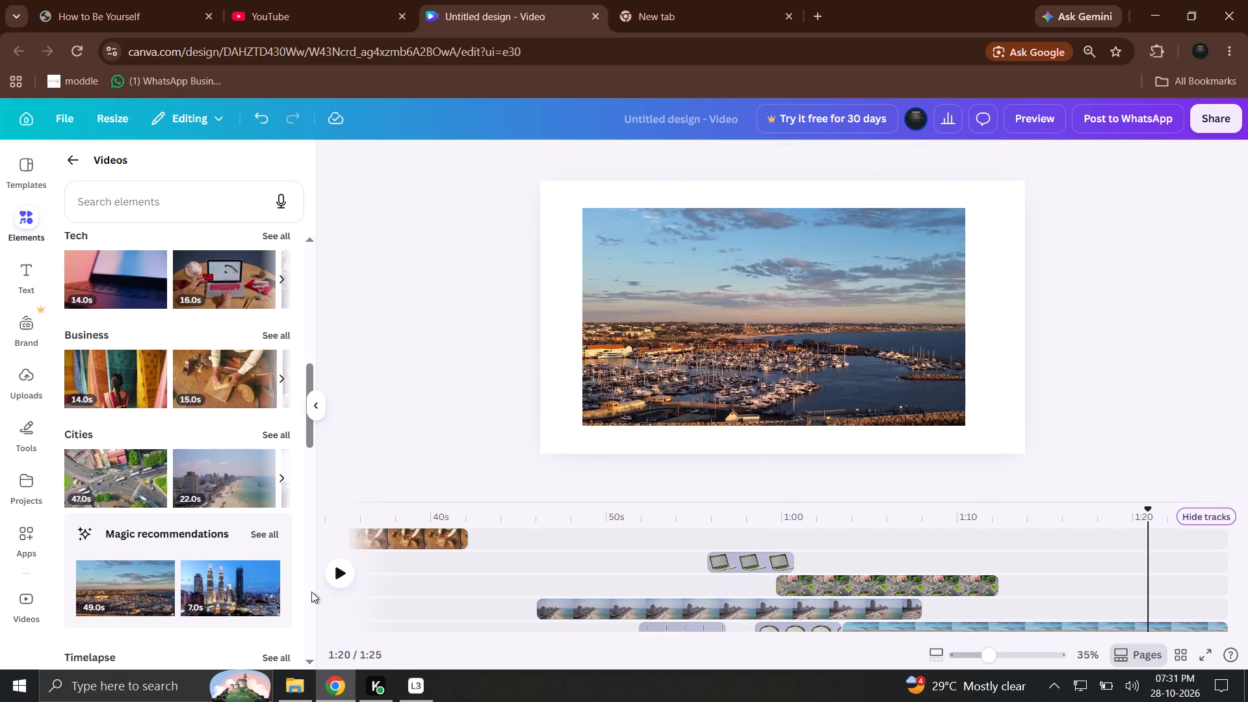
{"action": "left_click", "coordinate": [339, 578]}
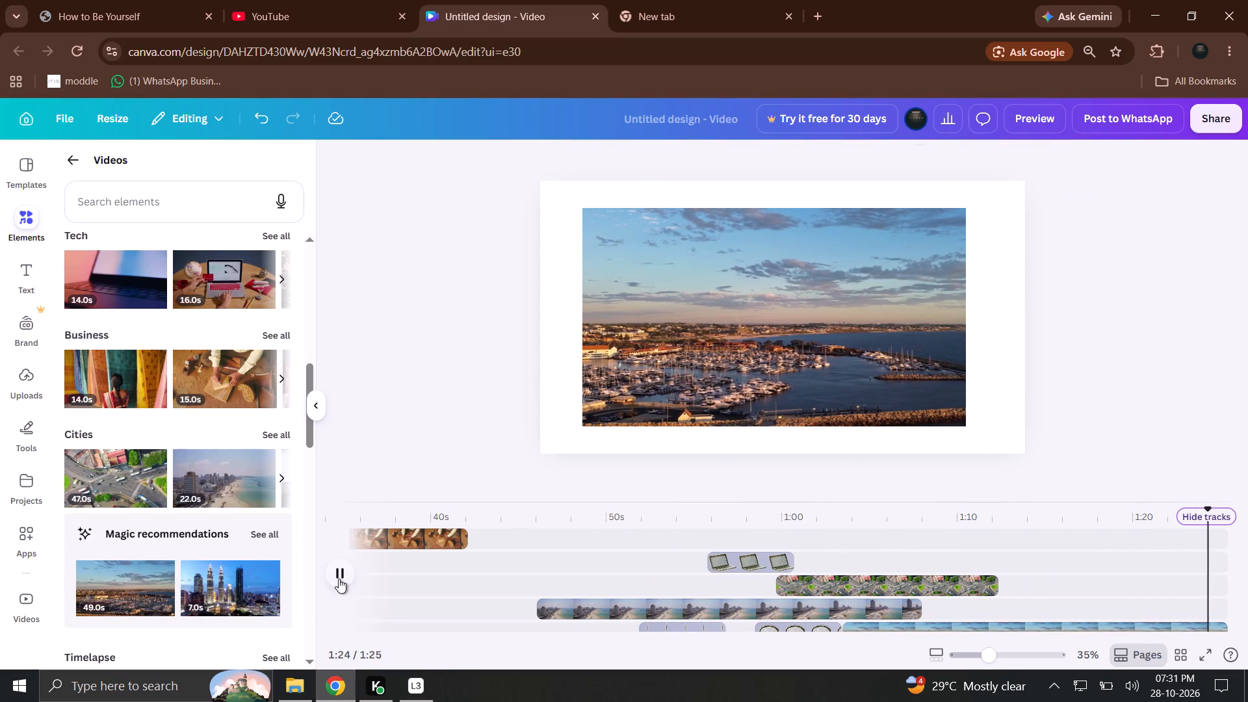
{"action": "left_click", "coordinate": [339, 578]}
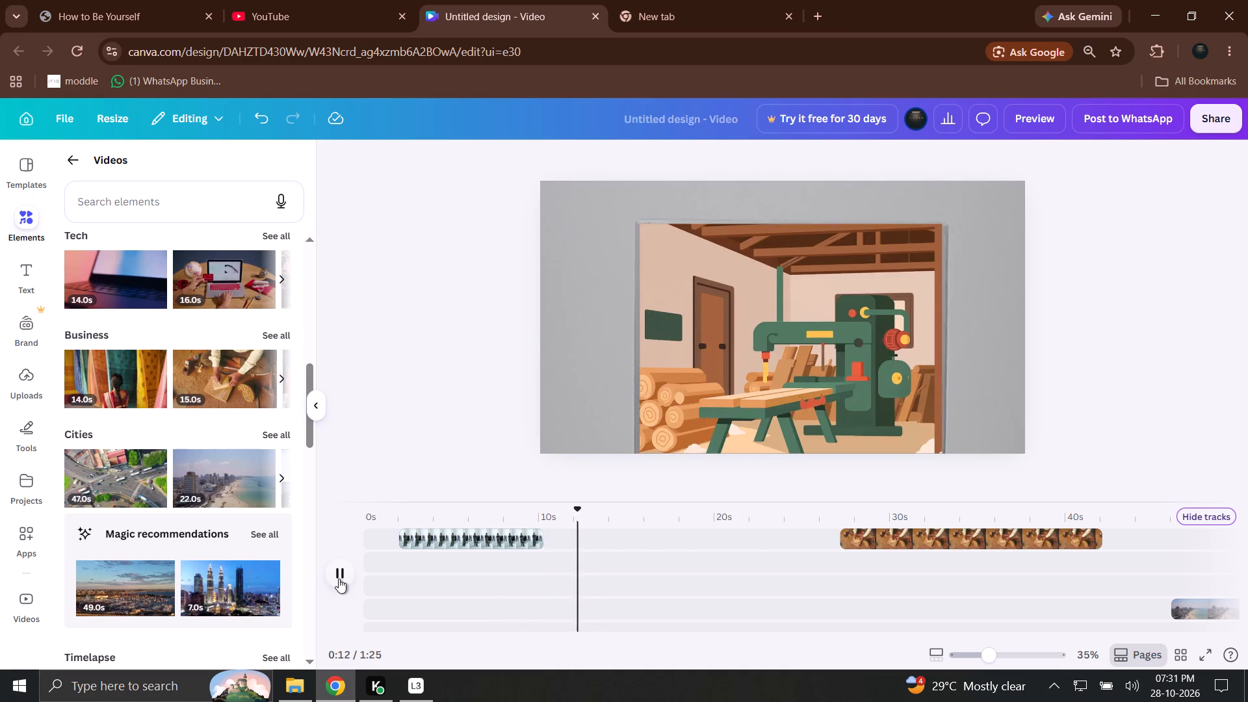
{"action": "left_click", "coordinate": [339, 578]}
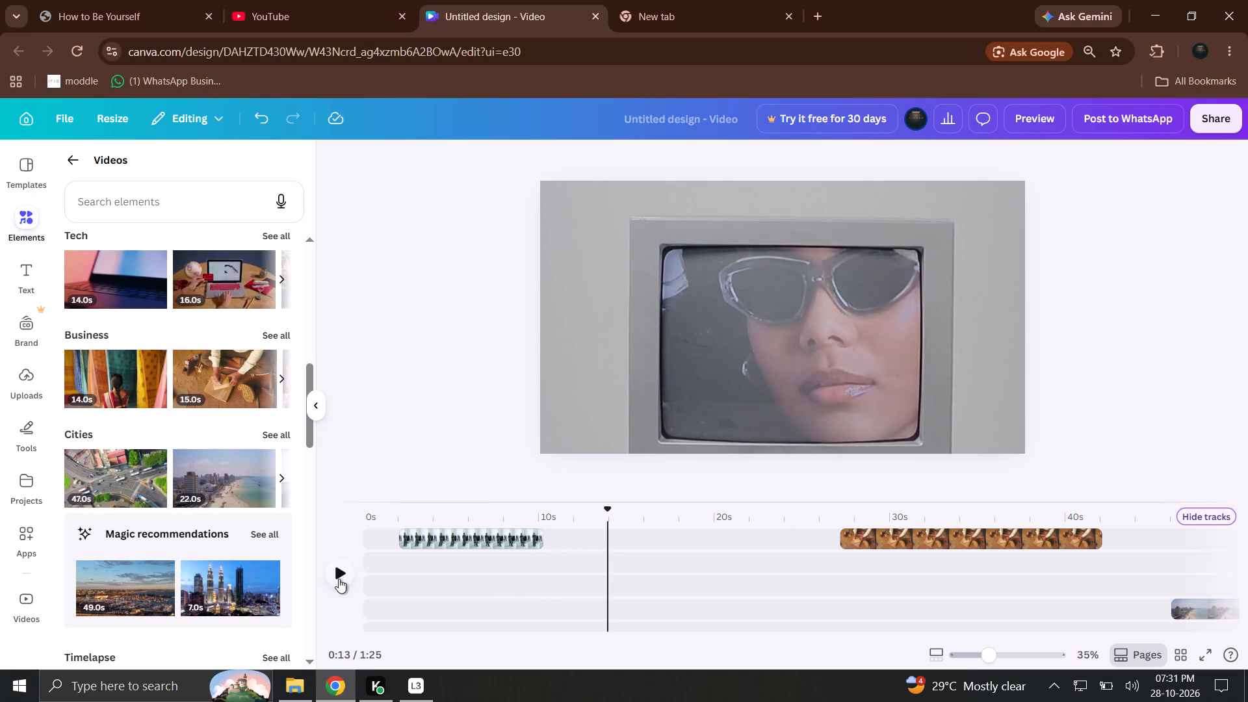
{"action": "left_click", "coordinate": [339, 578]}
Add the 22 s beach city clip to a lower track, starting at about 0:24, and check the composition at 0:18.
{"action": "left_click_drag", "start_coordinate": [210, 504], "coordinate": [814, 626]}
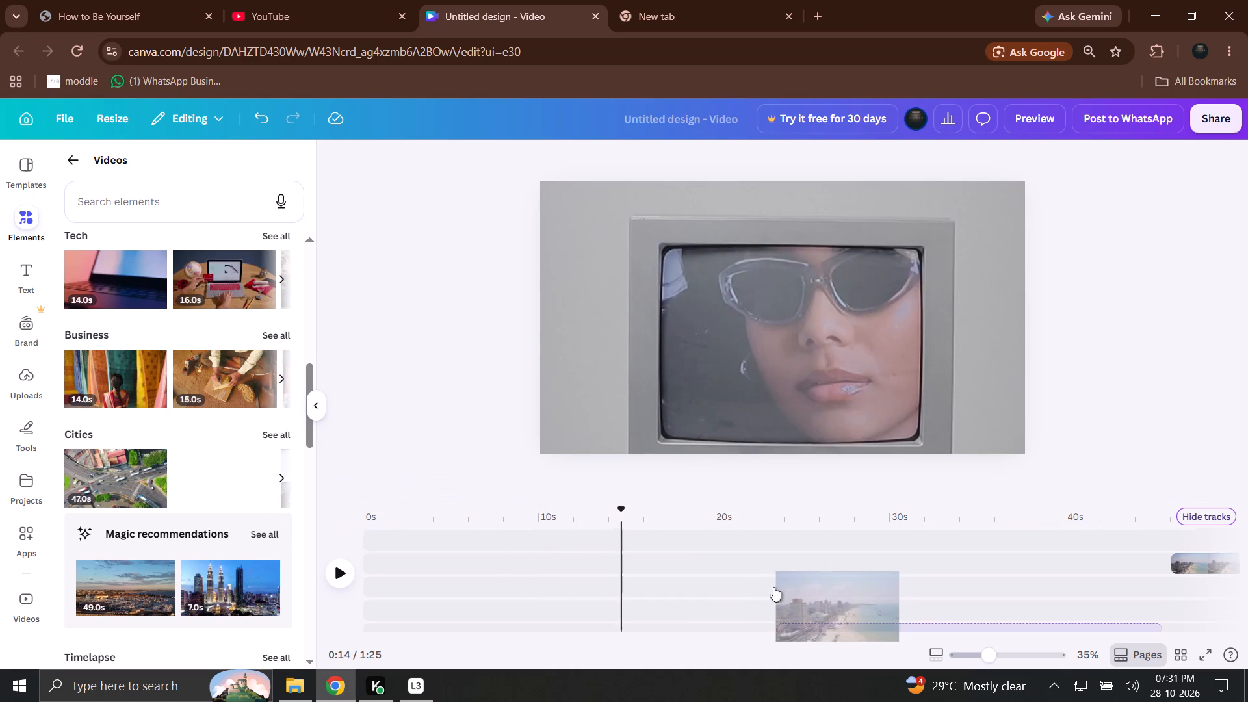
{"action": "left_click", "coordinate": [701, 522]}
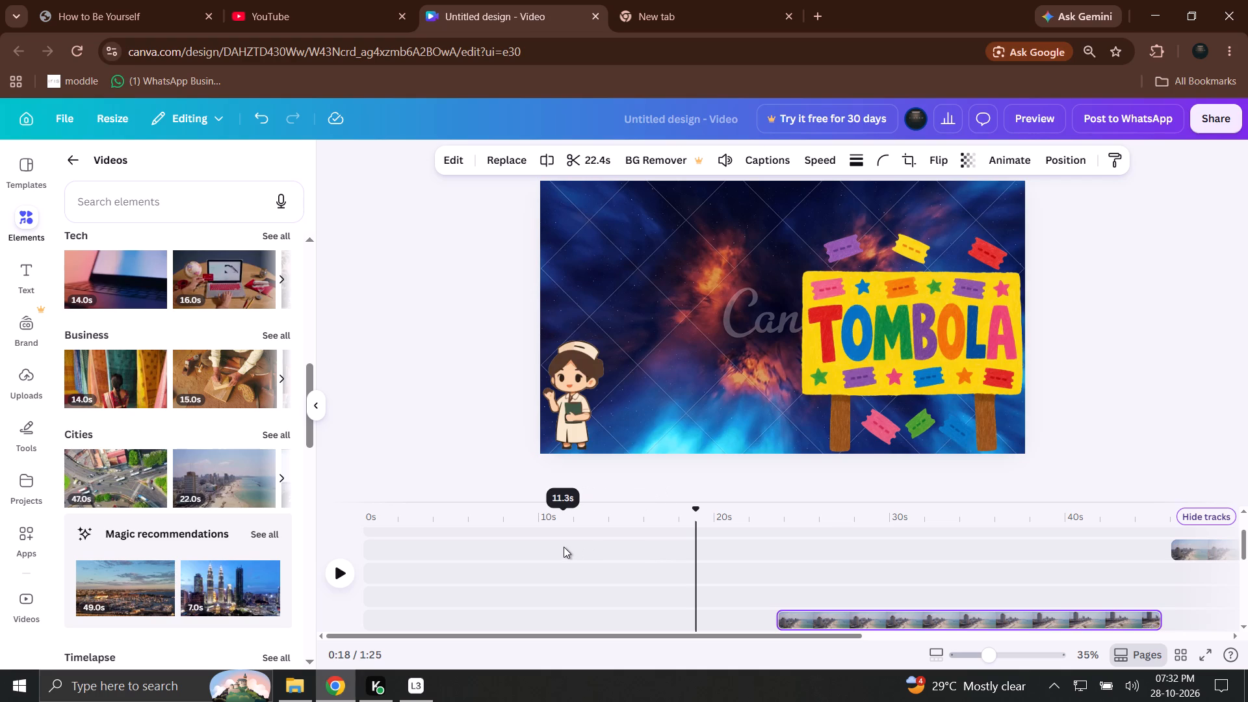
{"action": "left_click", "coordinate": [335, 585]}
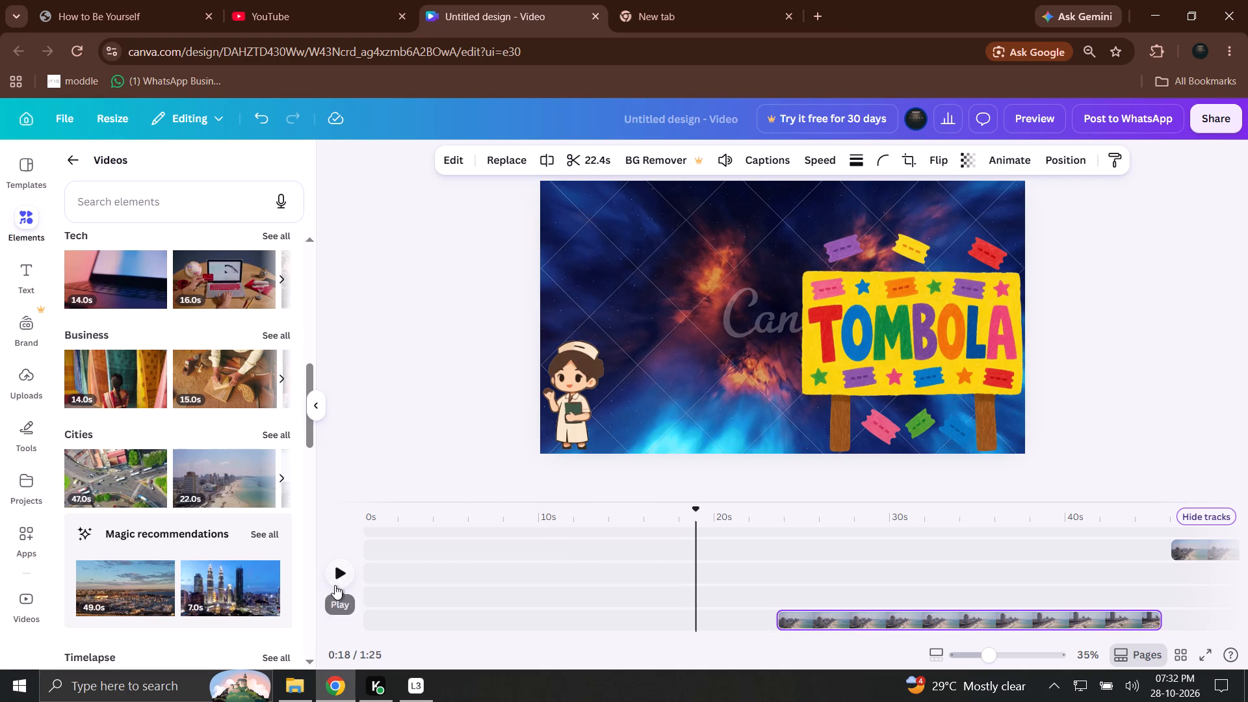
Add the 7 s twin-tower city skyline clip from the recommendations to the timeline, starting at about 0:20.
{"action": "left_click_drag", "start_coordinate": [216, 603], "coordinate": [741, 551]}
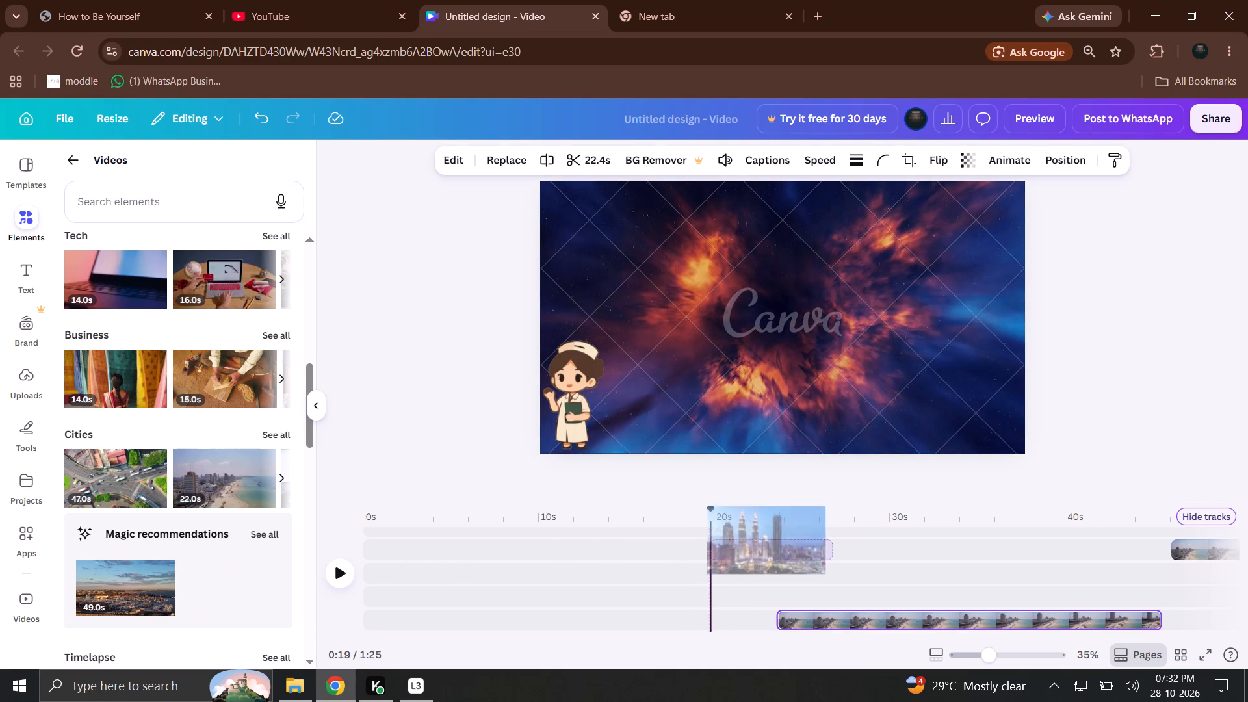
{"action": "left_click_drag", "start_coordinate": [741, 551], "coordinate": [740, 551]}
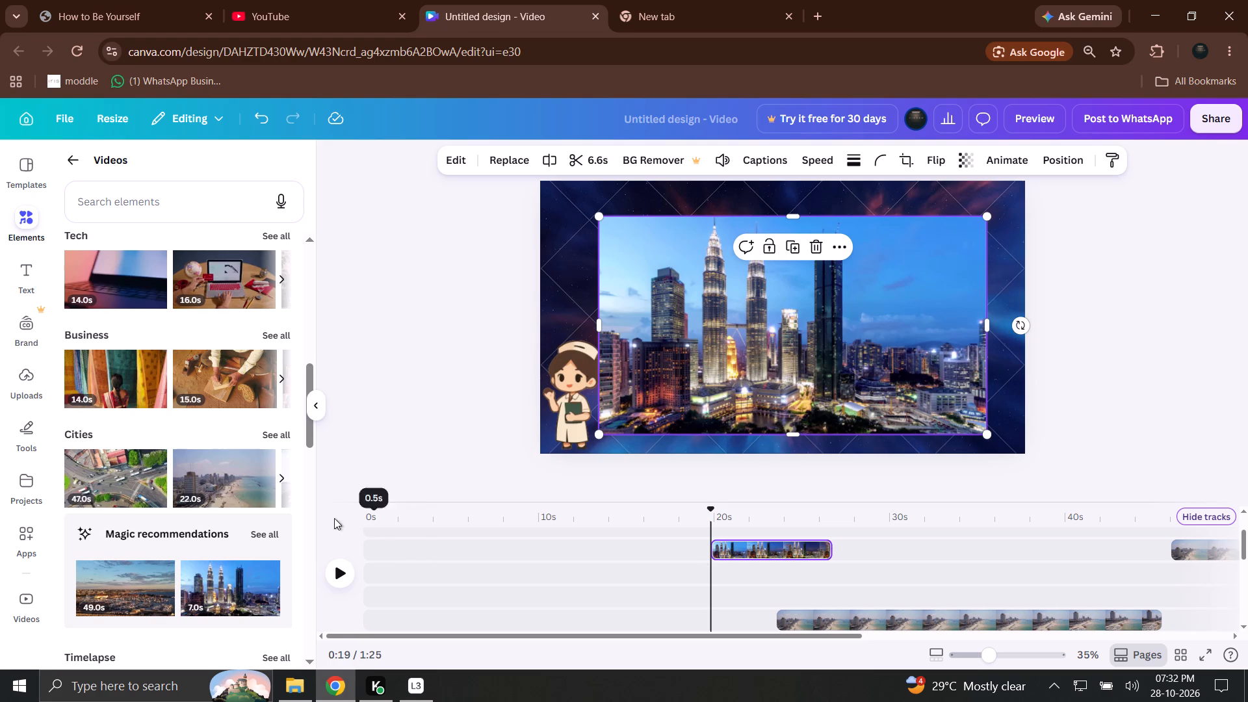
Add another 22 s beach city clip on the track below the skyline clip, starting at about 0:25, and check it at 0:27.
{"action": "left_click_drag", "start_coordinate": [257, 486], "coordinate": [888, 560]}
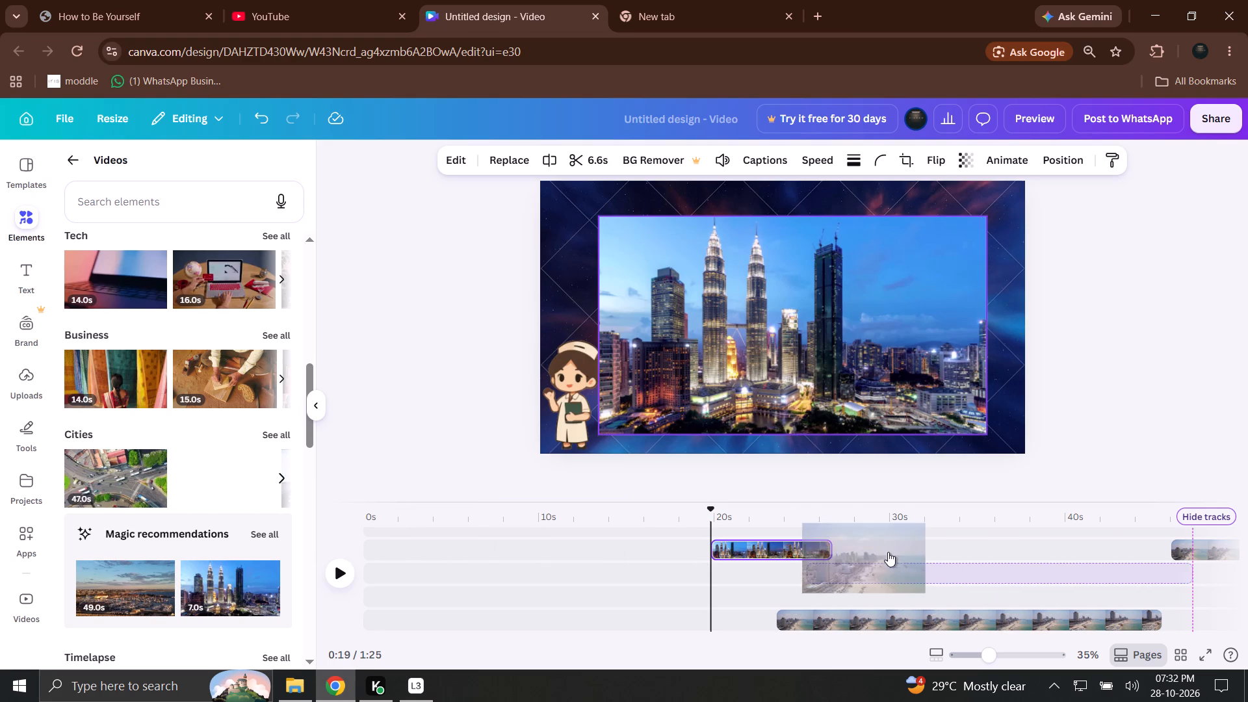
{"action": "left_click", "coordinate": [871, 521]}
{"action": "left_click_drag", "start_coordinate": [777, 515], "coordinate": [861, 523]}
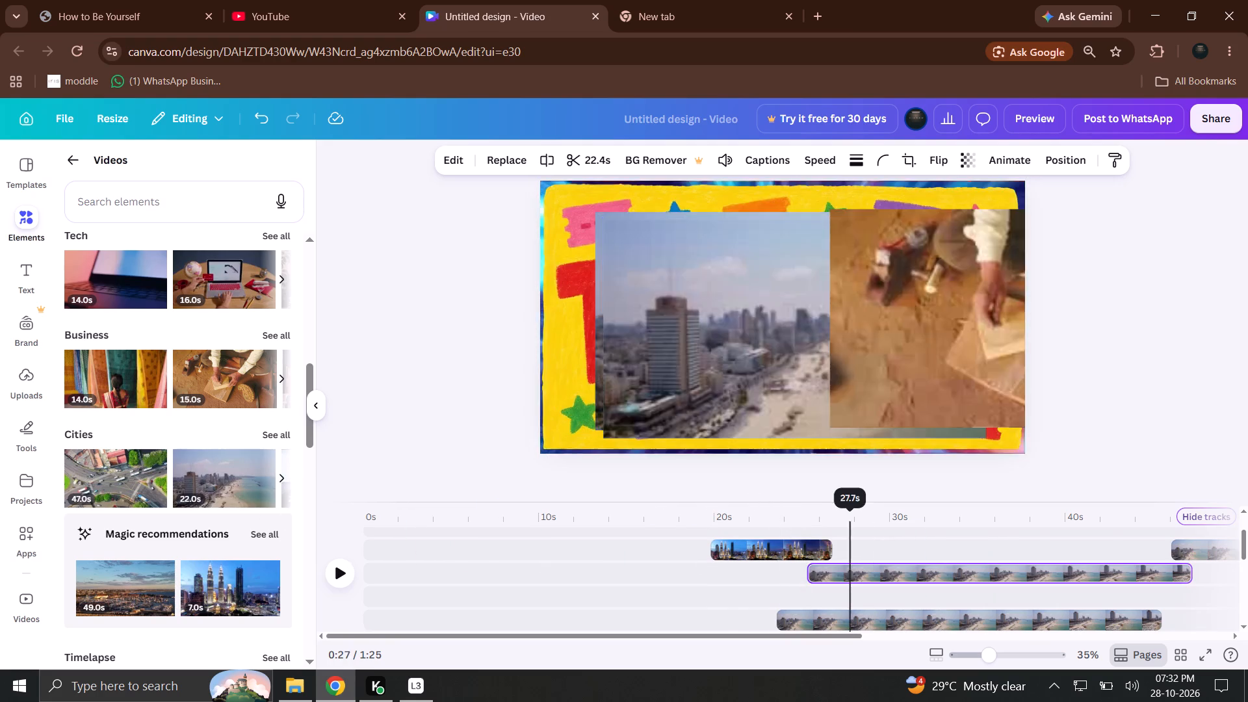
Play the video from 0:20 to about 0:50 to review the newly added city clips, pausing along the way.
{"action": "left_click_drag", "start_coordinate": [861, 523], "coordinate": [727, 521]}
{"action": "left_click", "coordinate": [352, 586]}
{"action": "left_click", "coordinate": [350, 577]}
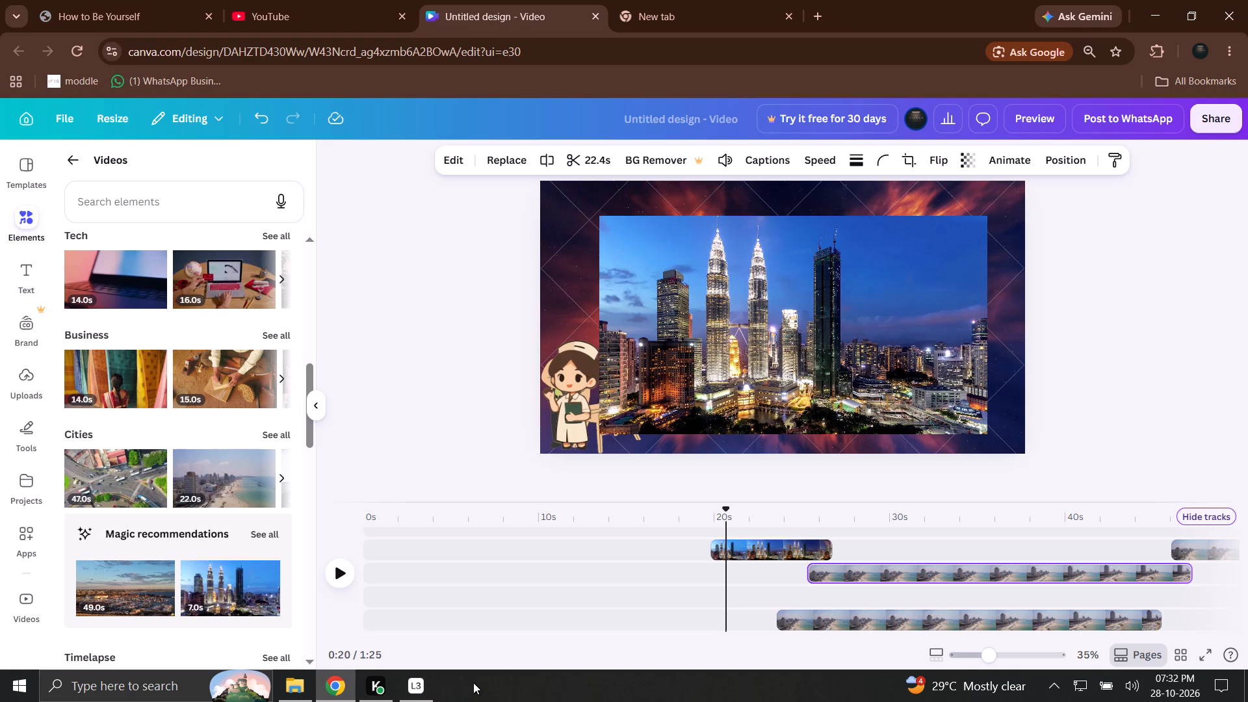
{"action": "key", "text": "space"}
{"action": "key", "text": "space"}
{"action": "key", "text": "space"}
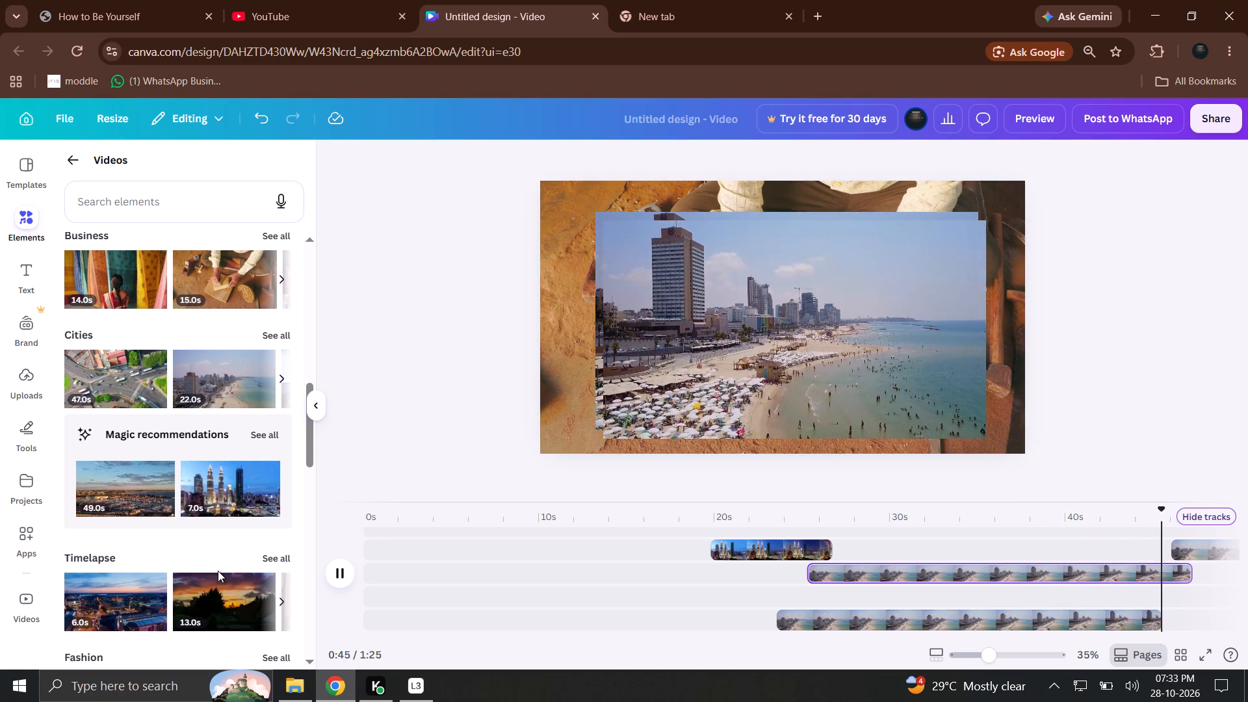
{"action": "key", "text": "space"}
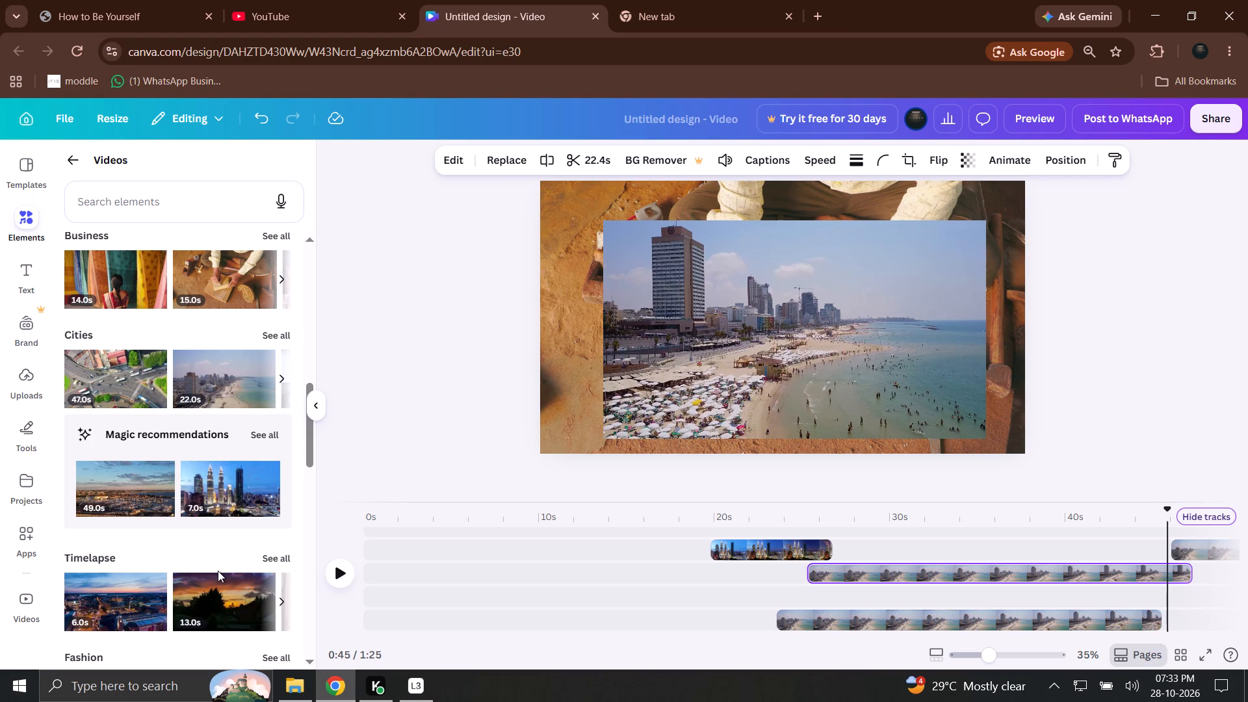
{"action": "key", "text": "space"}
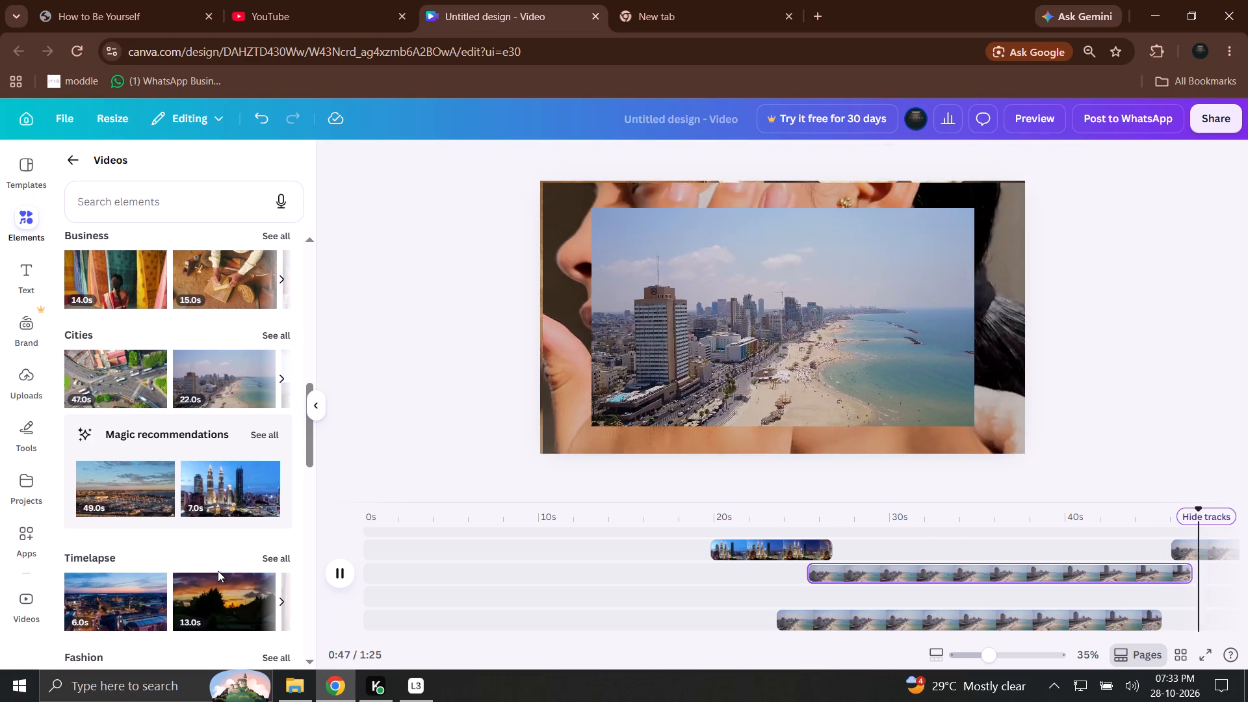
{"action": "key", "text": "space"}
{"action": "key", "text": "space"}
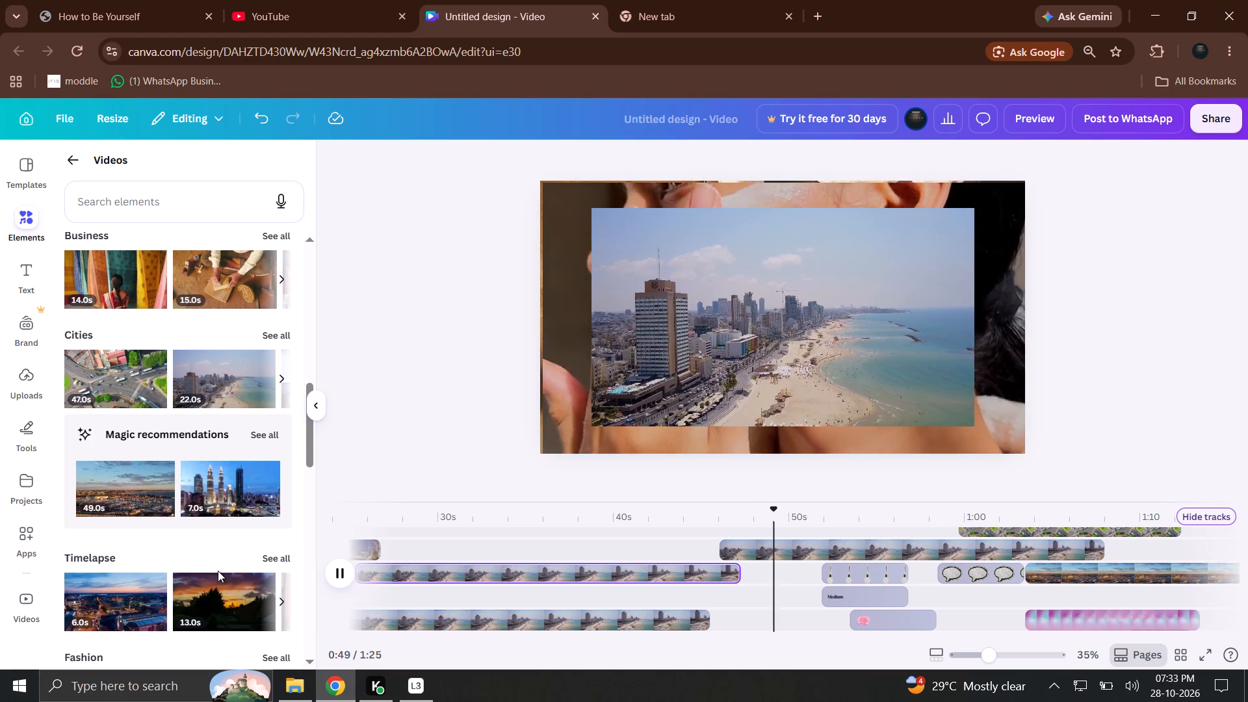
{"action": "key", "text": "space"}
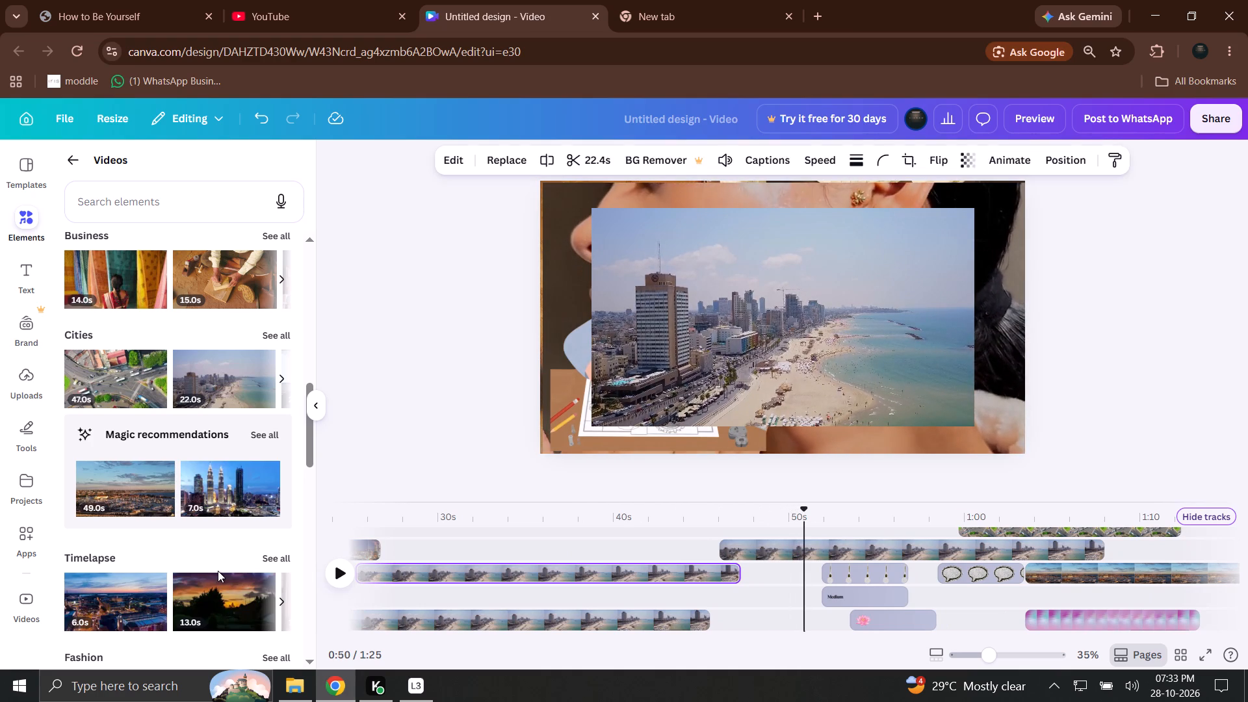
Move the upper-track 22.3 s beach city clip to the canvas's upper right corner at 0:51 and review the video up to about 1:15.
{"action": "key", "text": "space"}
{"action": "left_click", "coordinate": [720, 389]}
{"action": "left_click_drag", "start_coordinate": [722, 380], "coordinate": [818, 341]}
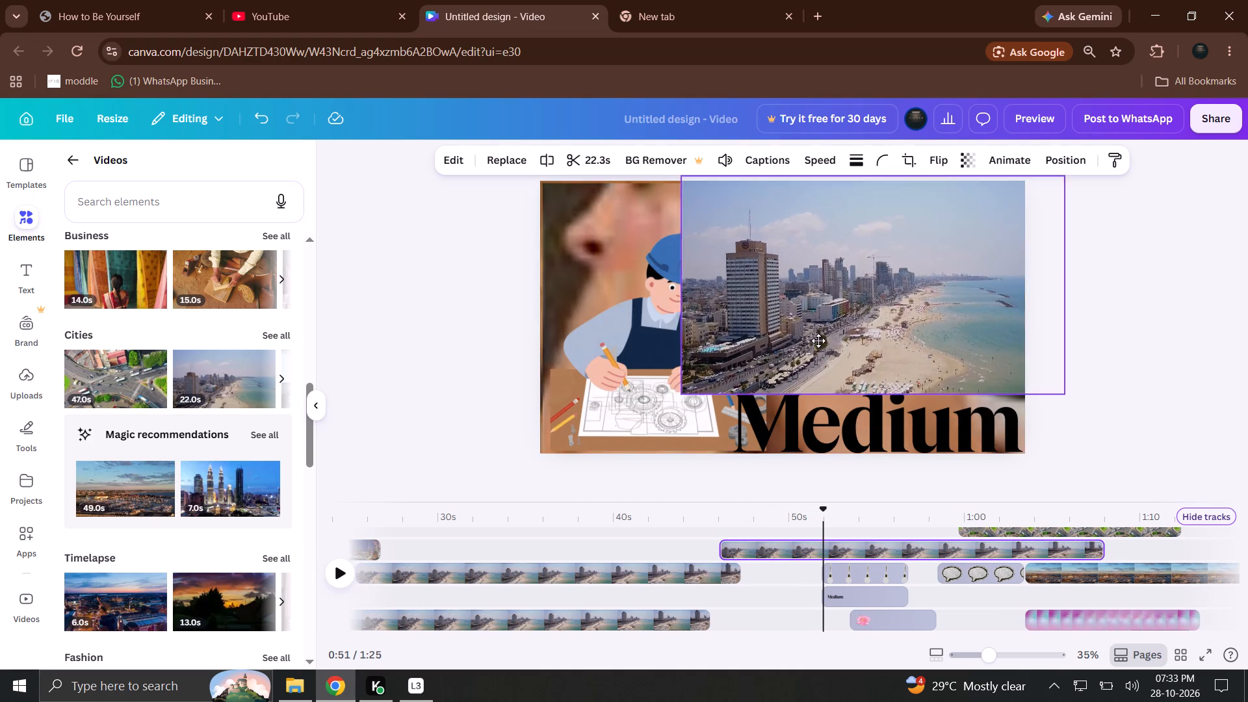
{"action": "left_click_drag", "start_coordinate": [818, 341], "coordinate": [909, 306]}
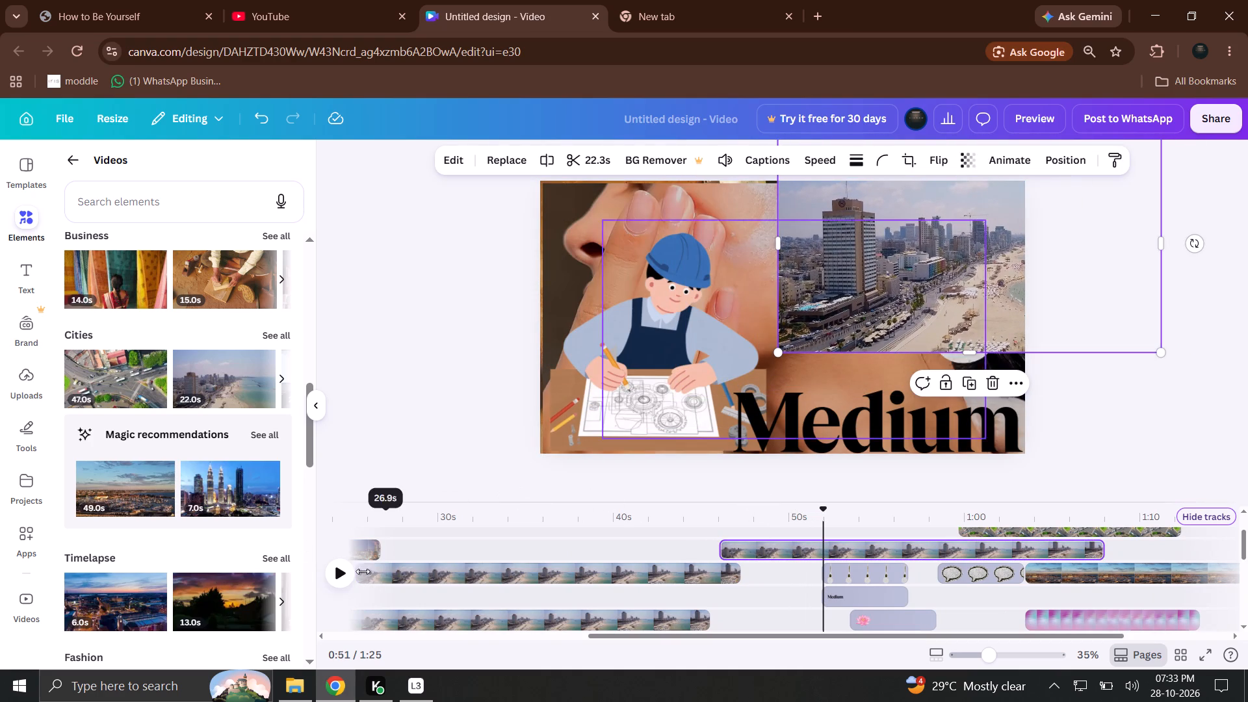
{"action": "left_click", "coordinate": [350, 568]}
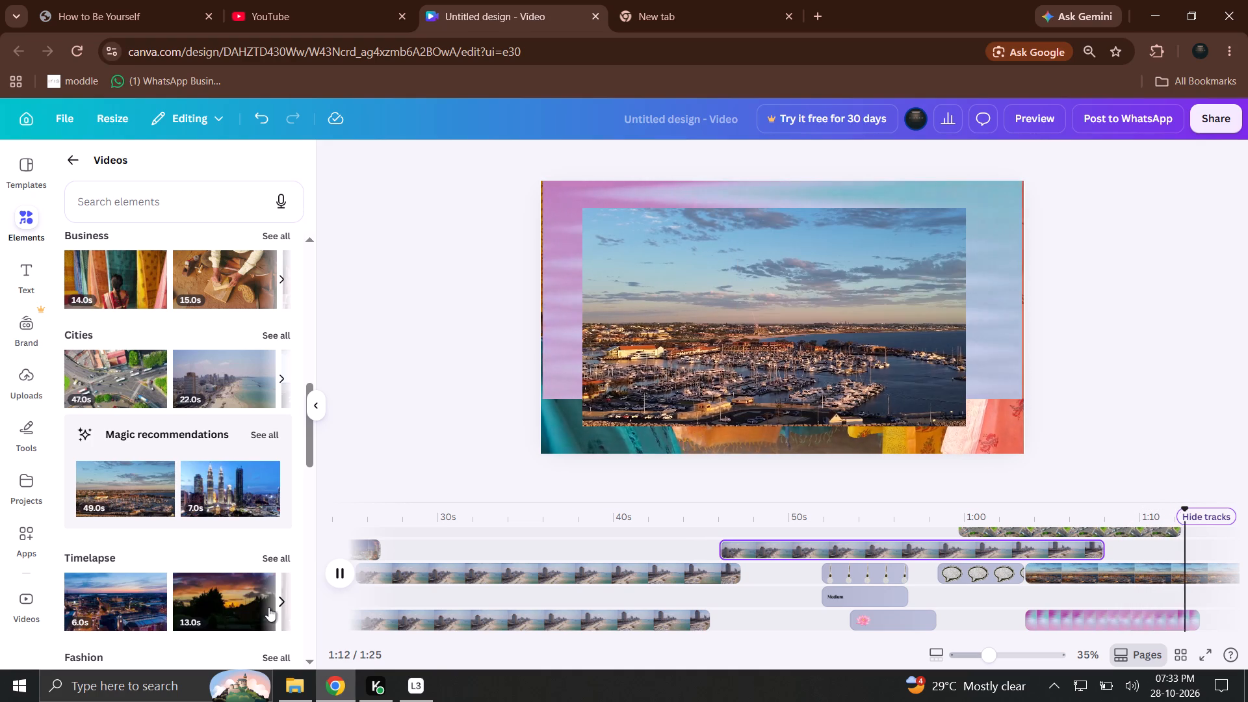
{"action": "left_click_drag", "start_coordinate": [749, 525], "coordinate": [619, 528]}
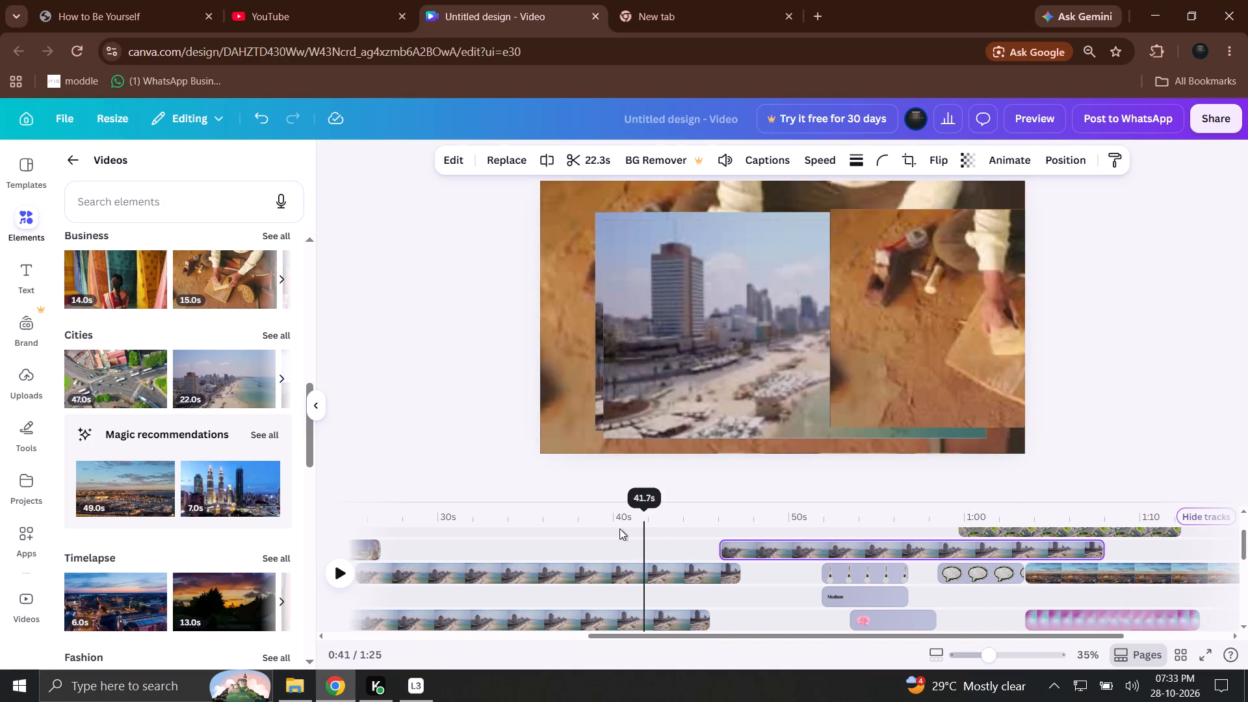
{"action": "left_click_drag", "start_coordinate": [619, 528], "coordinate": [1063, 520]}
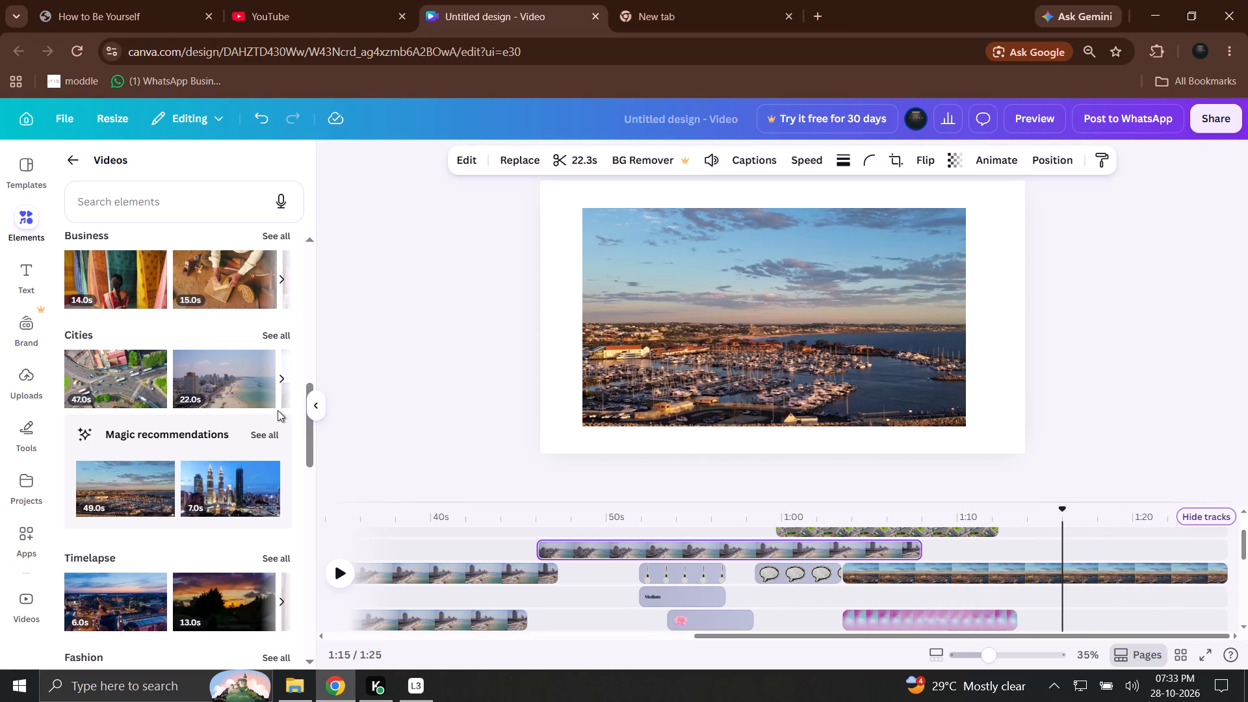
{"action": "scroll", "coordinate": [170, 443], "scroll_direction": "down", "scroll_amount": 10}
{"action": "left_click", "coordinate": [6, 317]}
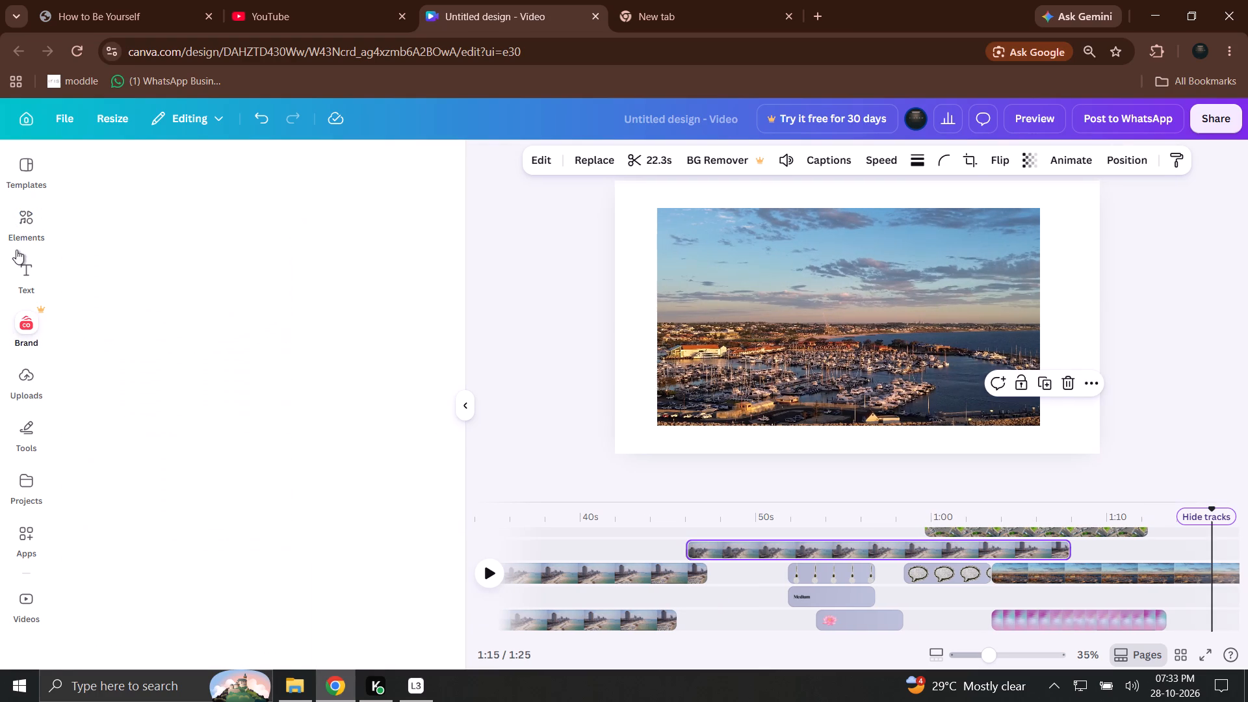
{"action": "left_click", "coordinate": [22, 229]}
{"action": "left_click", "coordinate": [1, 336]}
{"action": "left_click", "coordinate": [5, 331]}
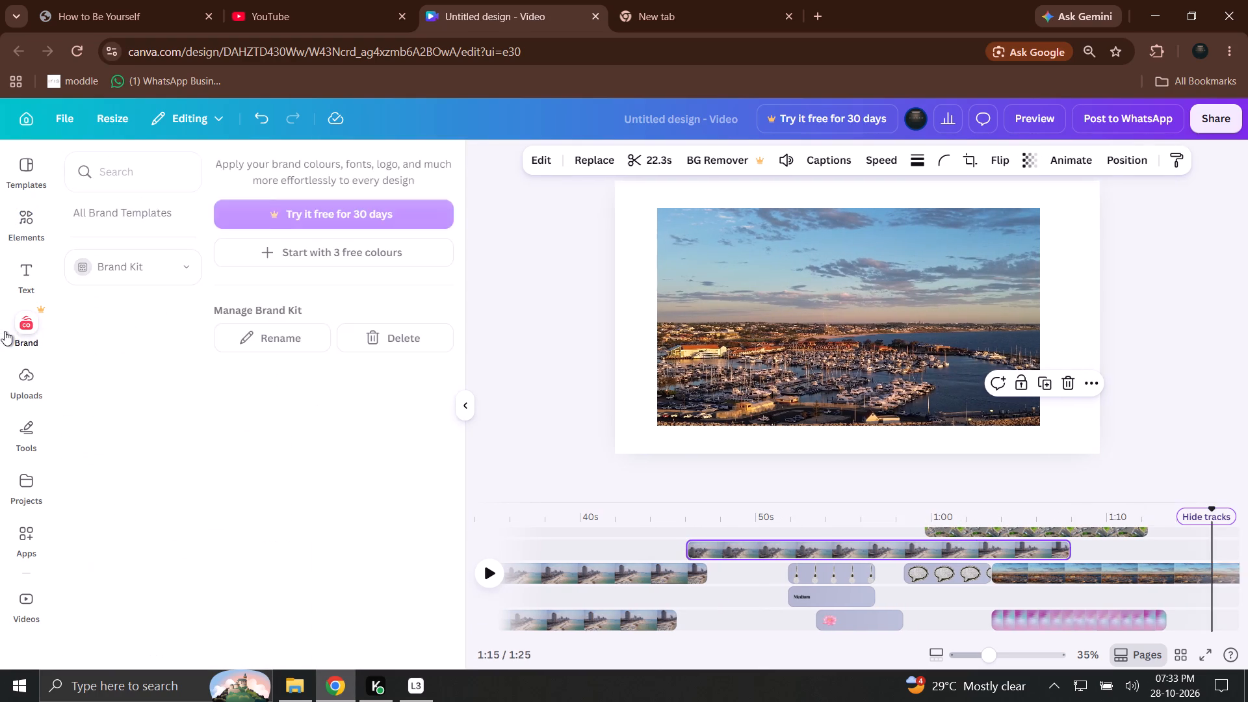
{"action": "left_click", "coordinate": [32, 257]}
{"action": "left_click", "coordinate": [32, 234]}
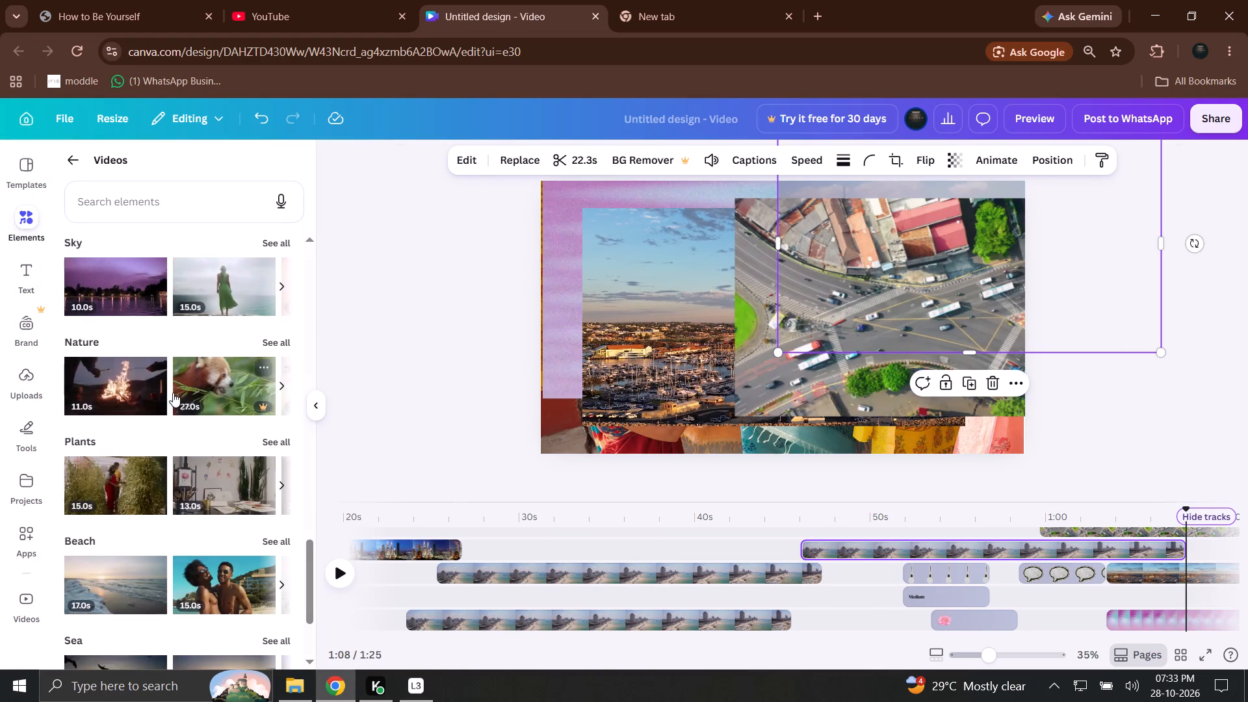
Add the recommended yellow-helmet worker with gears illustration to the track below the harbour clip, starting at about 1:16, and check it at 1:17.
{"action": "left_click", "coordinate": [84, 166]}
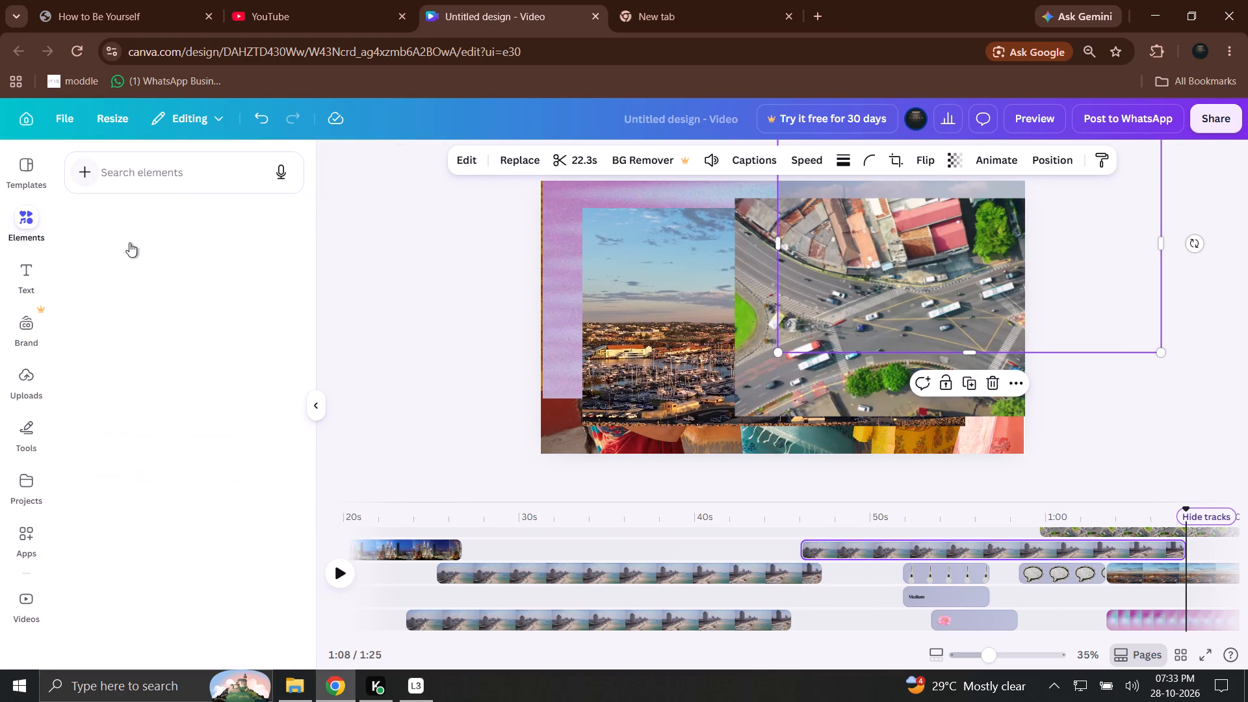
{"action": "left_click_drag", "start_coordinate": [214, 383], "coordinate": [1149, 627]}
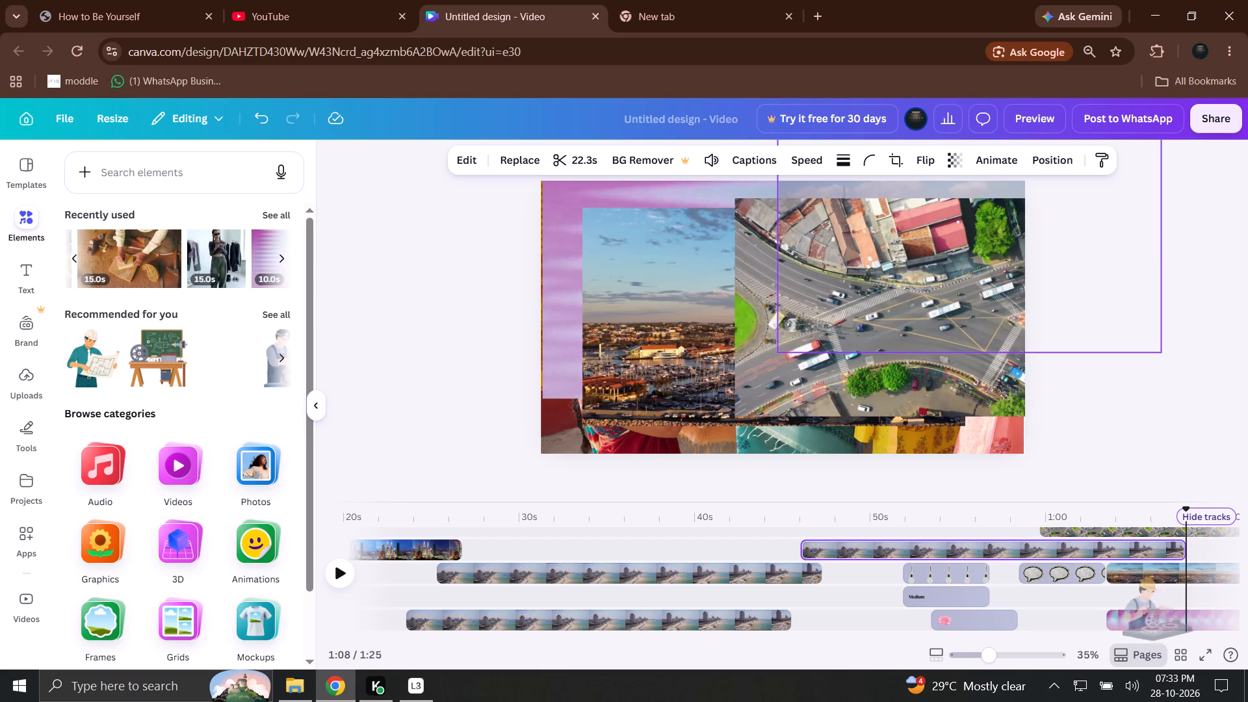
{"action": "left_click_drag", "start_coordinate": [1149, 627], "coordinate": [1091, 587]}
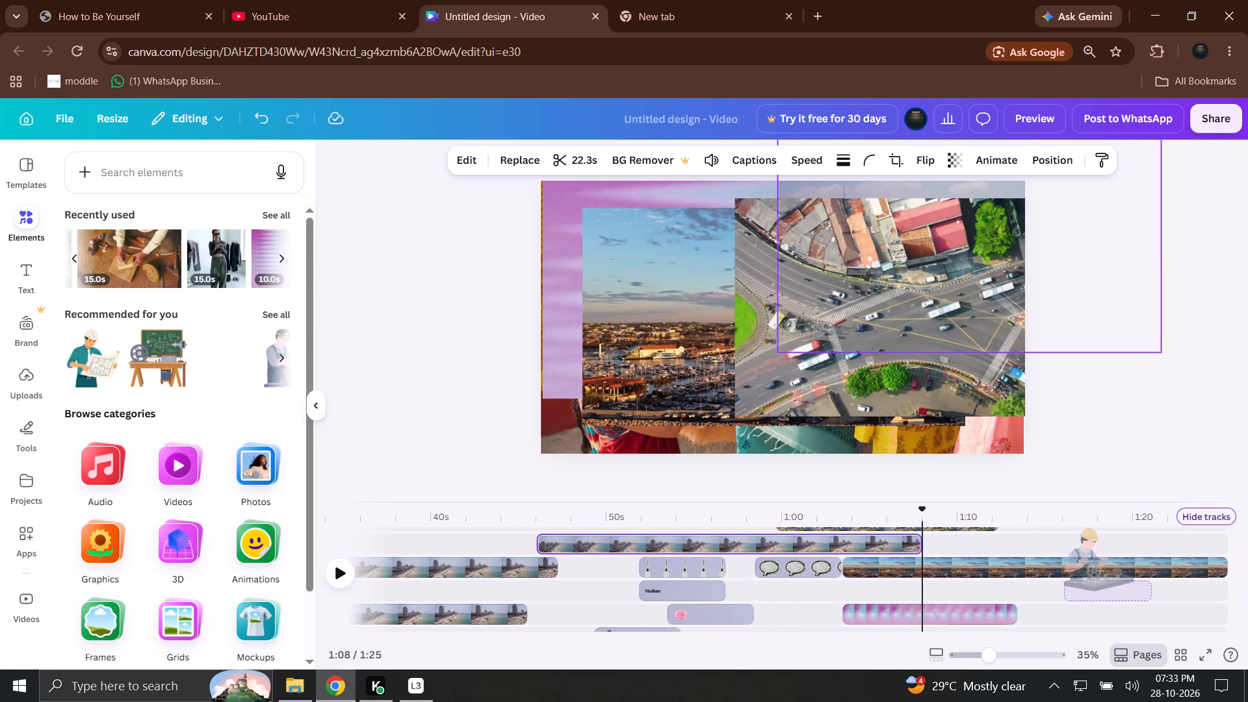
{"action": "left_click_drag", "start_coordinate": [1091, 587], "coordinate": [1095, 588]}
{"action": "left_click", "coordinate": [1088, 519]}
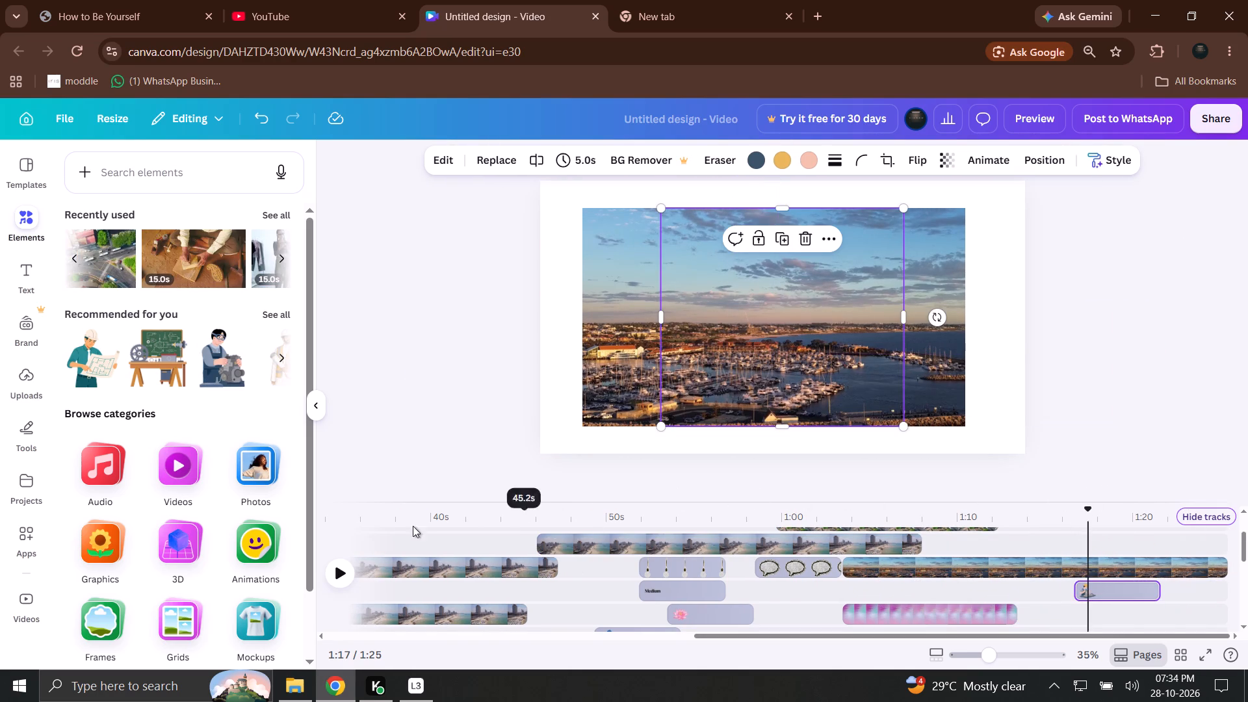
Replace the van illustration on the canvas at 0:35 with the recommended man-with-machine illustration and play on to about 0:45.
{"action": "left_click", "coordinate": [356, 566]}
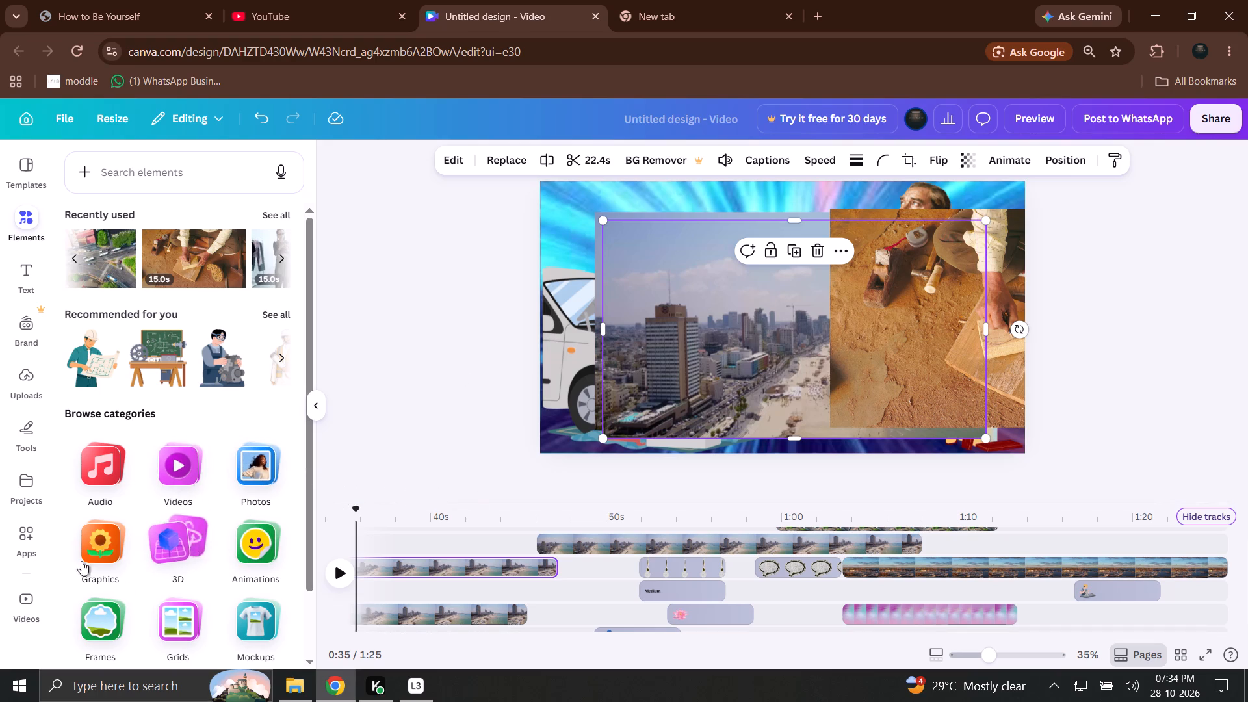
{"action": "left_click_drag", "start_coordinate": [226, 379], "coordinate": [526, 348]}
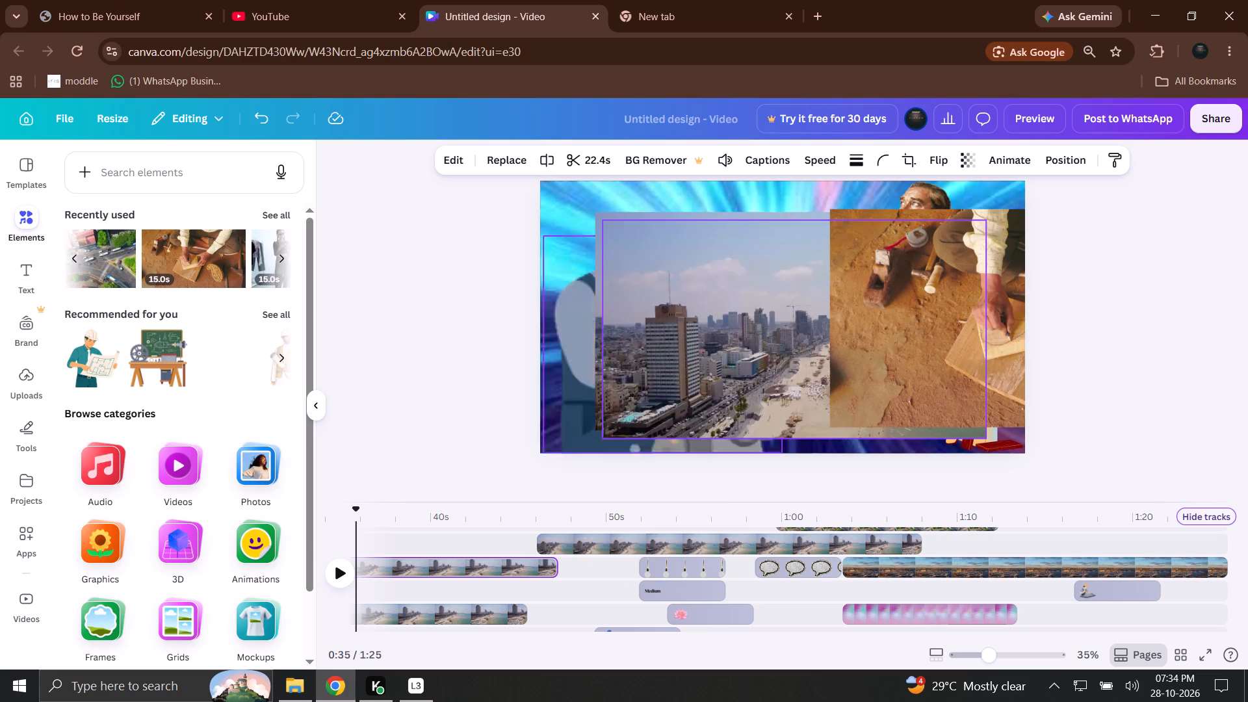
{"action": "left_click_drag", "start_coordinate": [526, 348], "coordinate": [560, 315]}
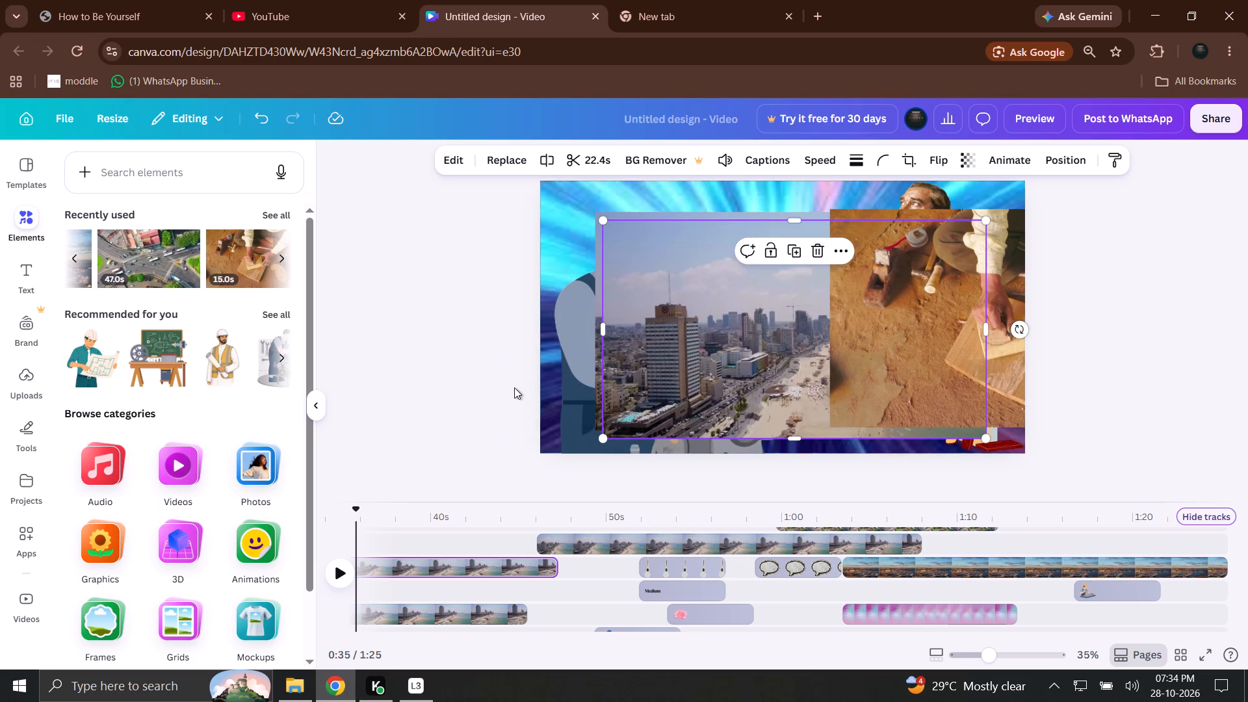
{"action": "left_click", "coordinate": [350, 582]}
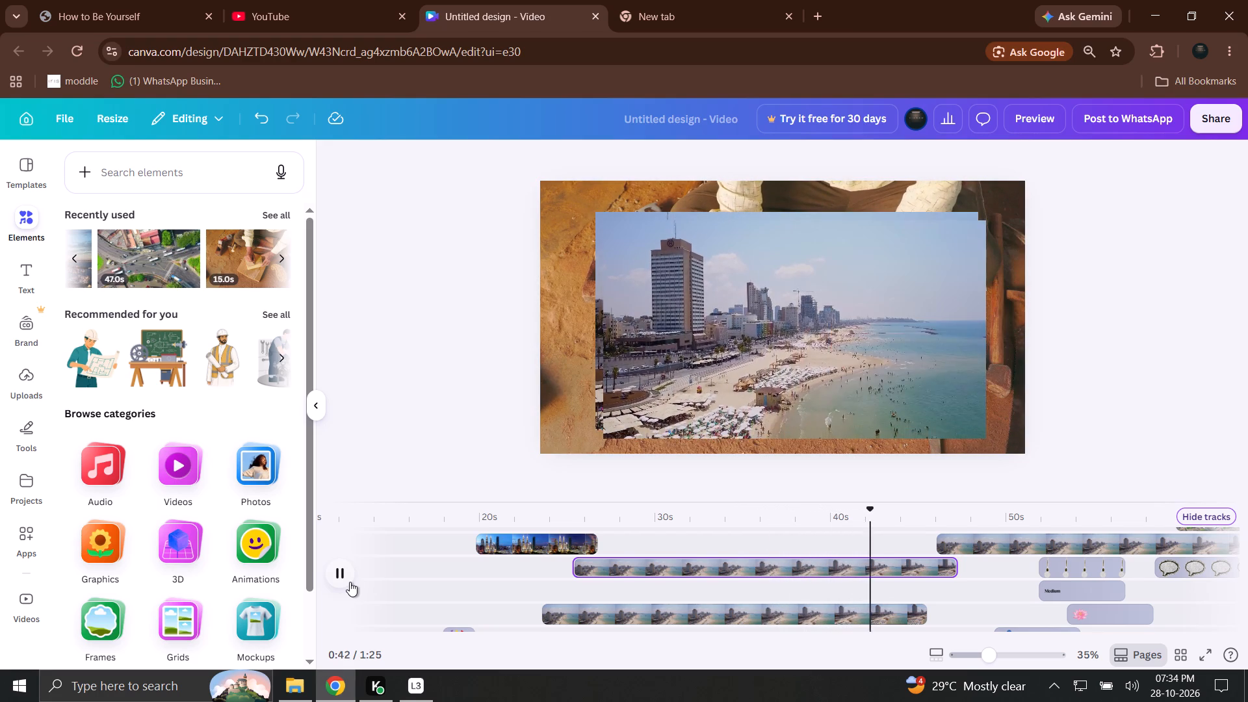
{"action": "left_click", "coordinate": [350, 582]}
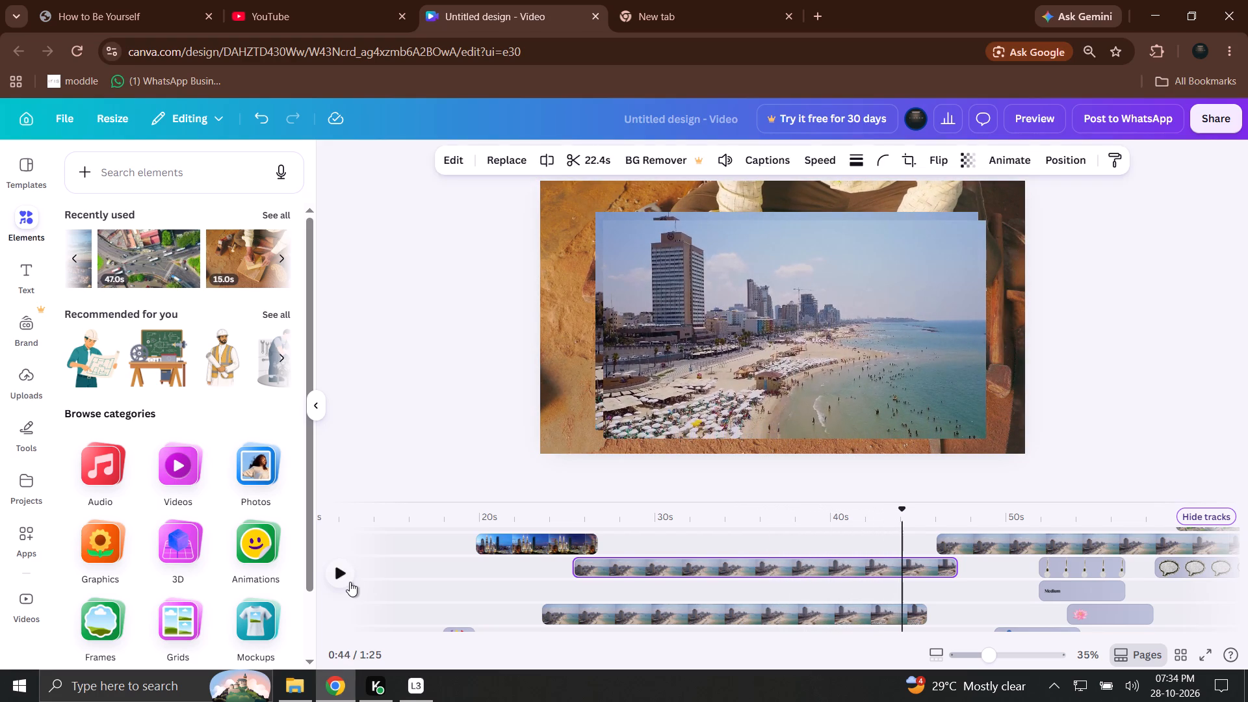
{"action": "left_click", "coordinate": [350, 582]}
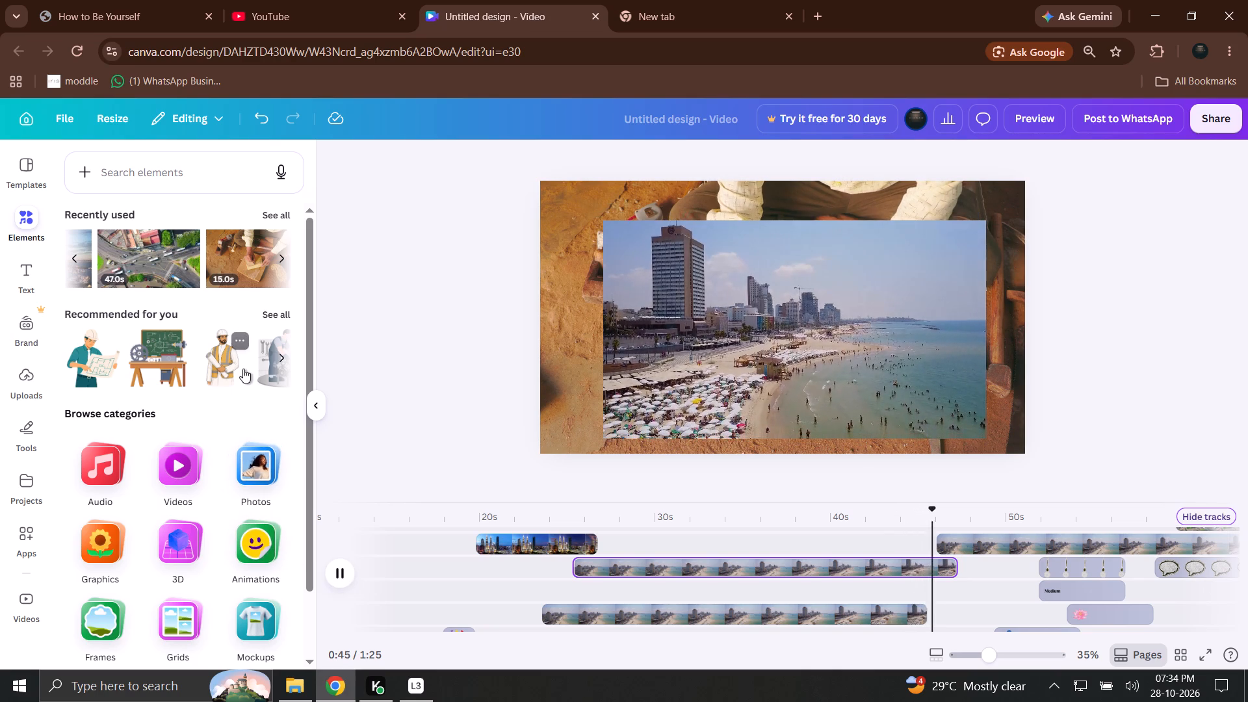
Add the bearded engineer in a white helmet directly after the gear worker at about 1:21, and review the ending and the opening seconds.
{"action": "left_click_drag", "start_coordinate": [243, 369], "coordinate": [1247, 612]}
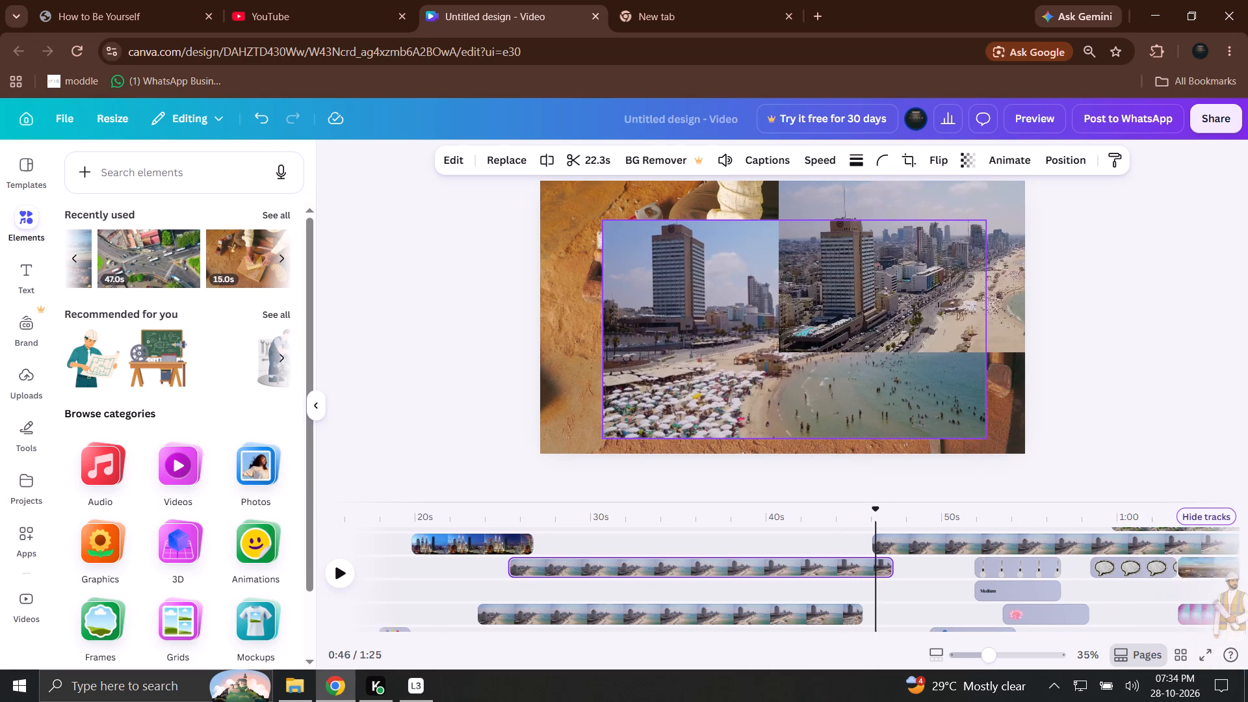
{"action": "left_click_drag", "start_coordinate": [1247, 612], "coordinate": [1211, 596]}
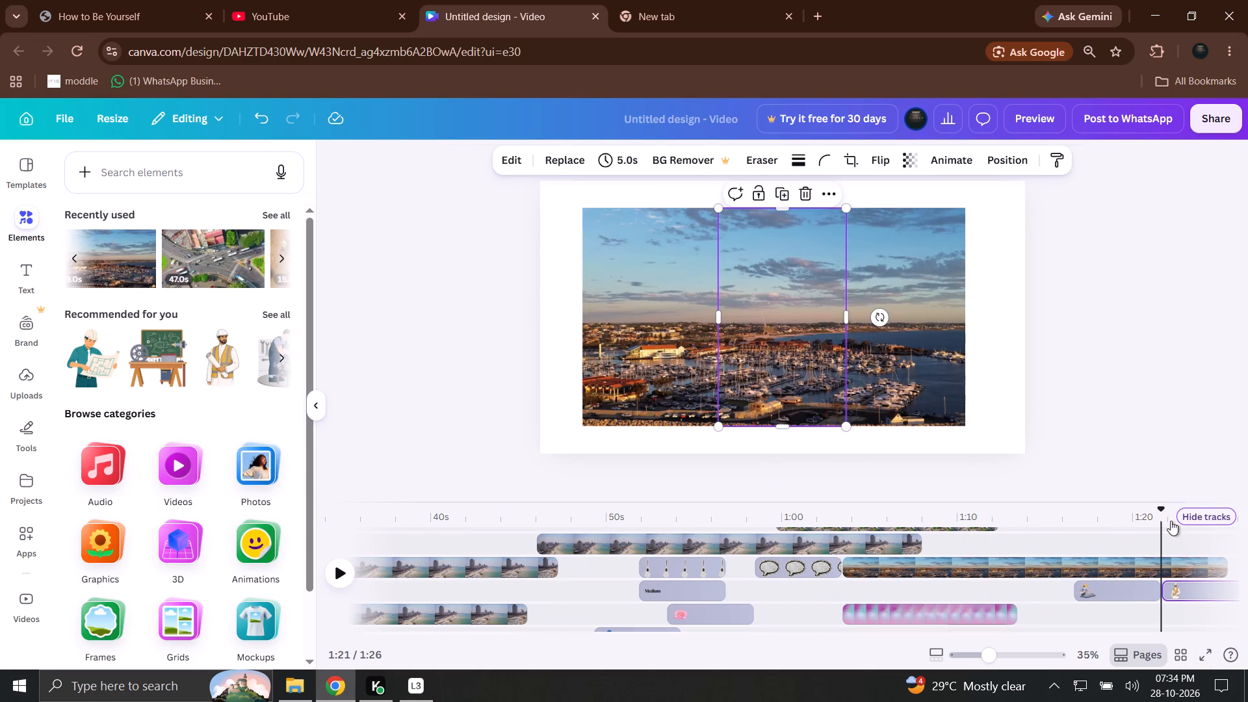
{"action": "left_click", "coordinate": [343, 564]}
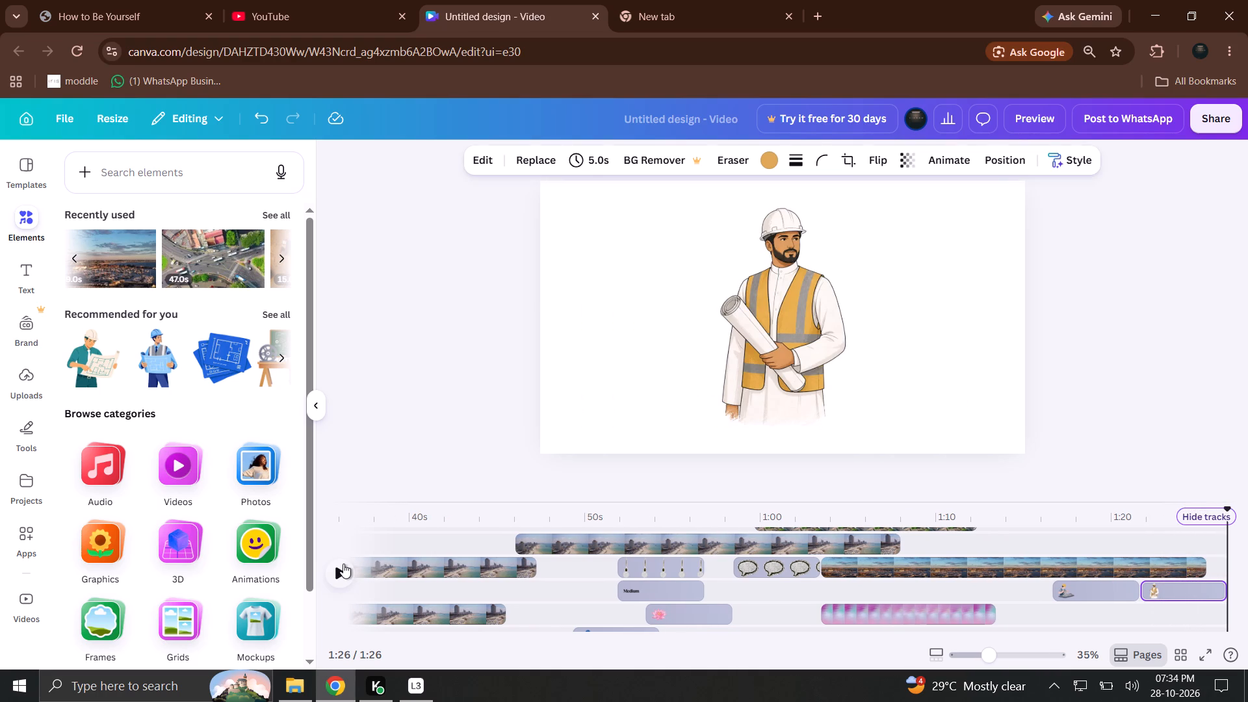
{"action": "left_click", "coordinate": [343, 564]}
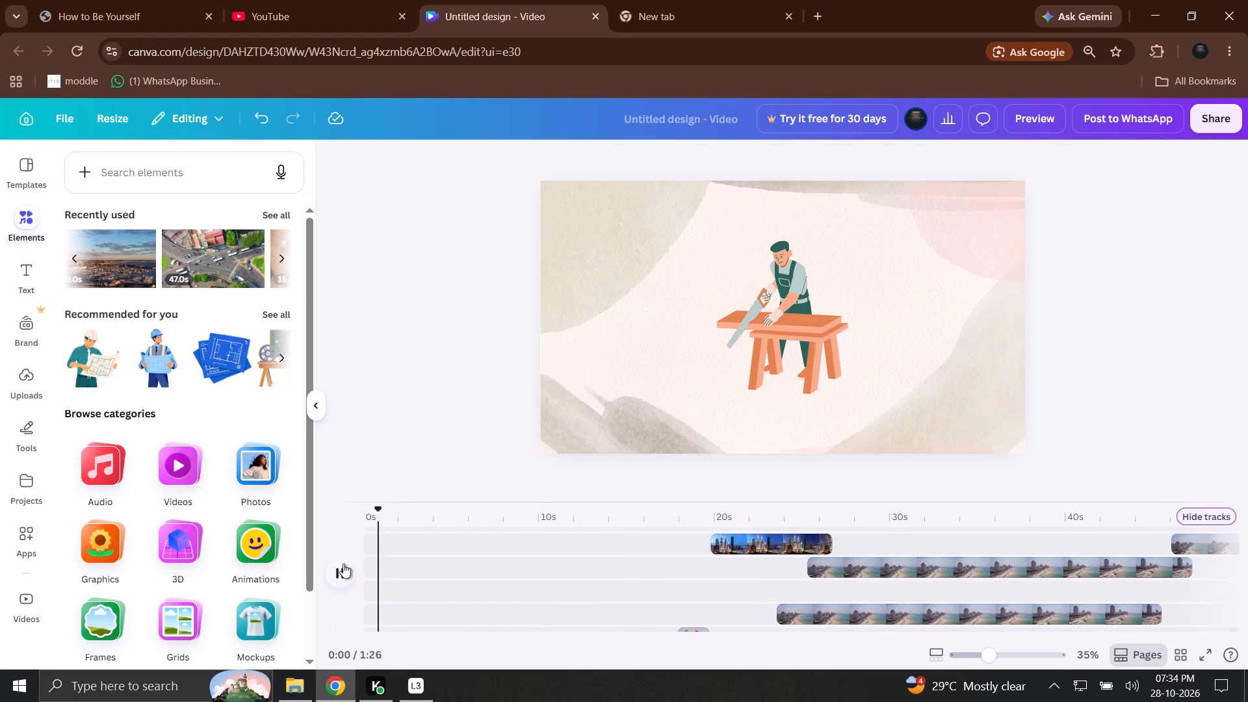
{"action": "left_click", "coordinate": [343, 558]}
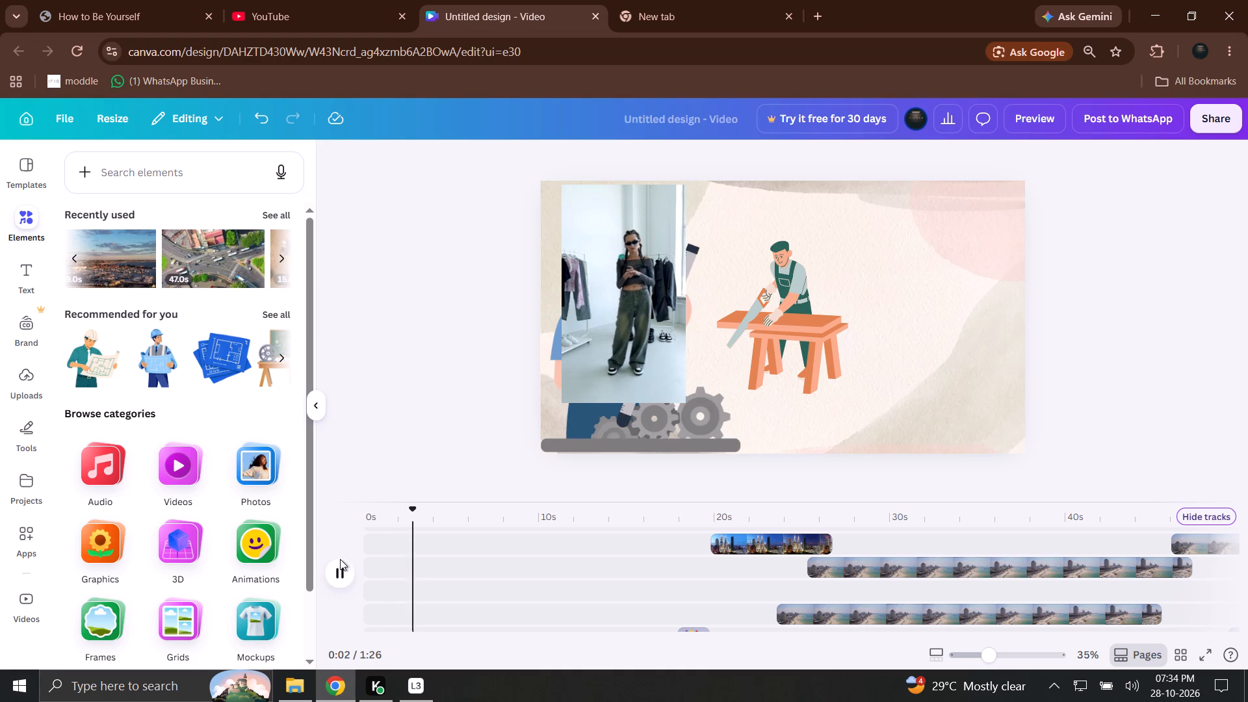
Add the blue blueprints illustration to the track below the gear worker, starting at about 1:18, and move the playhead to 1:20.
{"action": "left_click_drag", "start_coordinate": [199, 383], "coordinate": [1210, 571]}
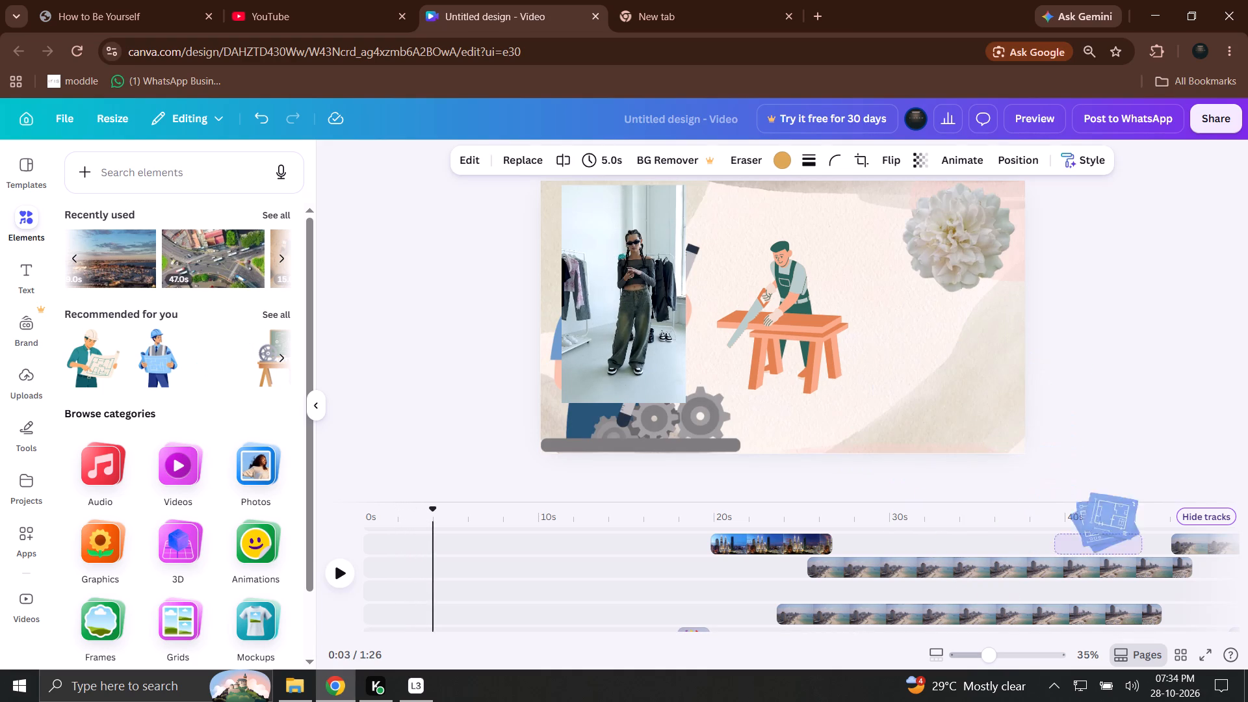
{"action": "left_click_drag", "start_coordinate": [1210, 571], "coordinate": [1119, 612]}
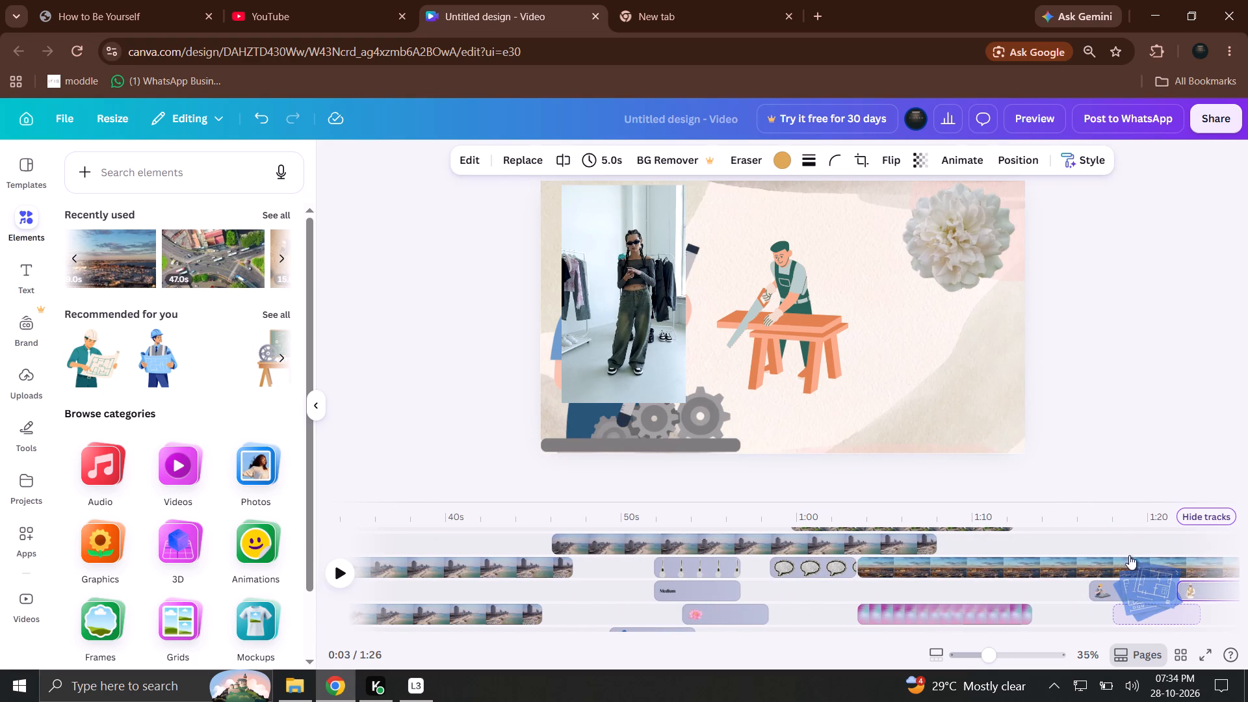
{"action": "left_click", "coordinate": [1124, 523]}
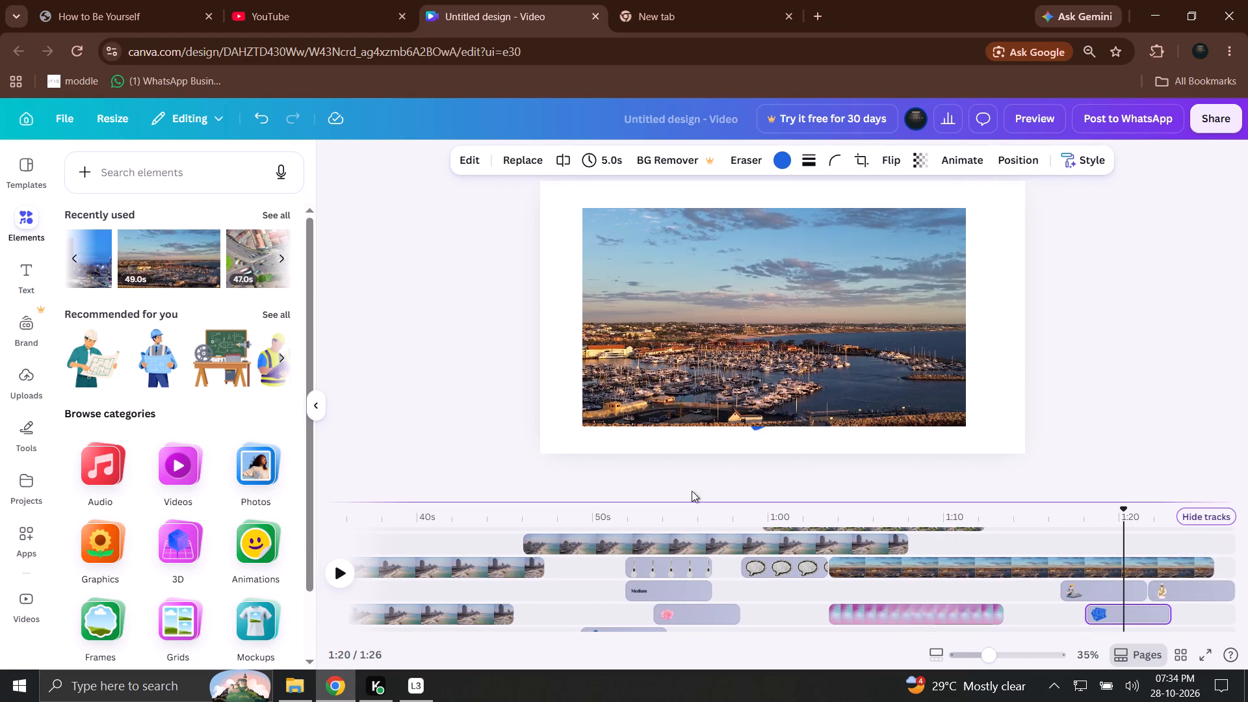
Arrange the 1:20 composition with the harbour clip upper left, gear worker at the right edge and blueprints lower left, and play to the end.
{"action": "left_click_drag", "start_coordinate": [786, 366], "coordinate": [753, 337]}
{"action": "left_click_drag", "start_coordinate": [753, 337], "coordinate": [717, 309]}
{"action": "left_click_drag", "start_coordinate": [801, 413], "coordinate": [1015, 432]}
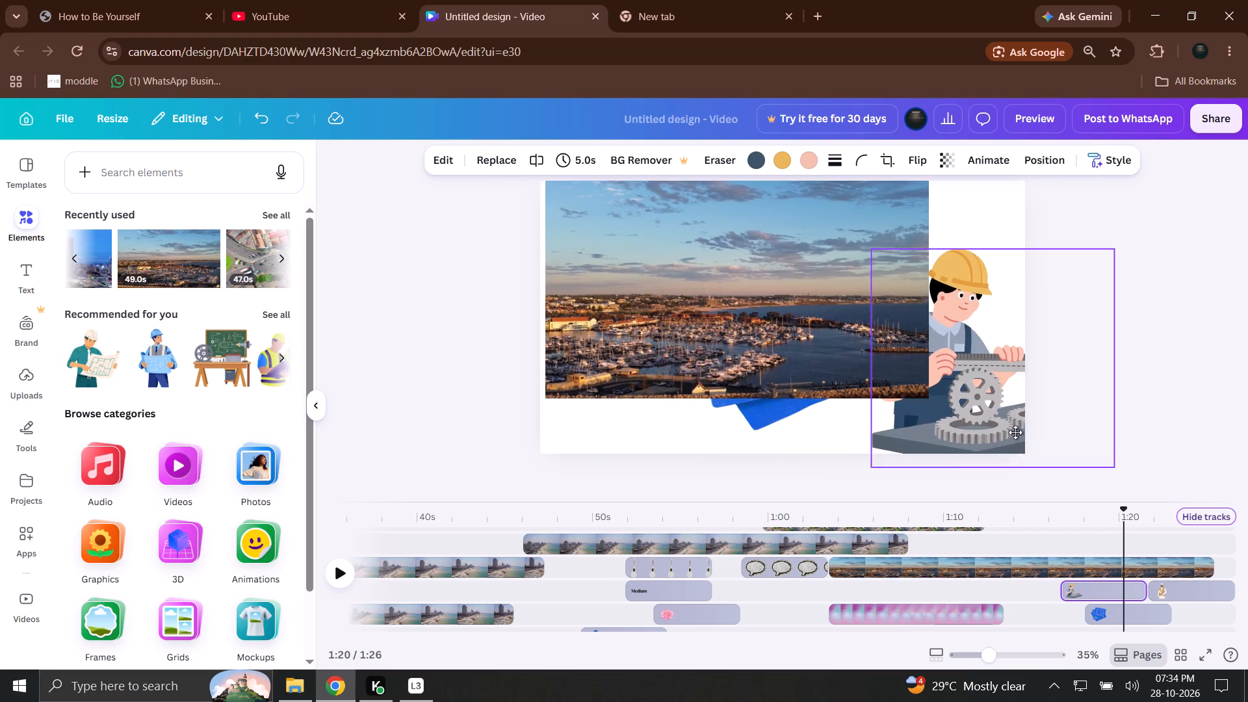
{"action": "left_click_drag", "start_coordinate": [1015, 432], "coordinate": [1015, 429]}
{"action": "left_click_drag", "start_coordinate": [758, 421], "coordinate": [622, 464]}
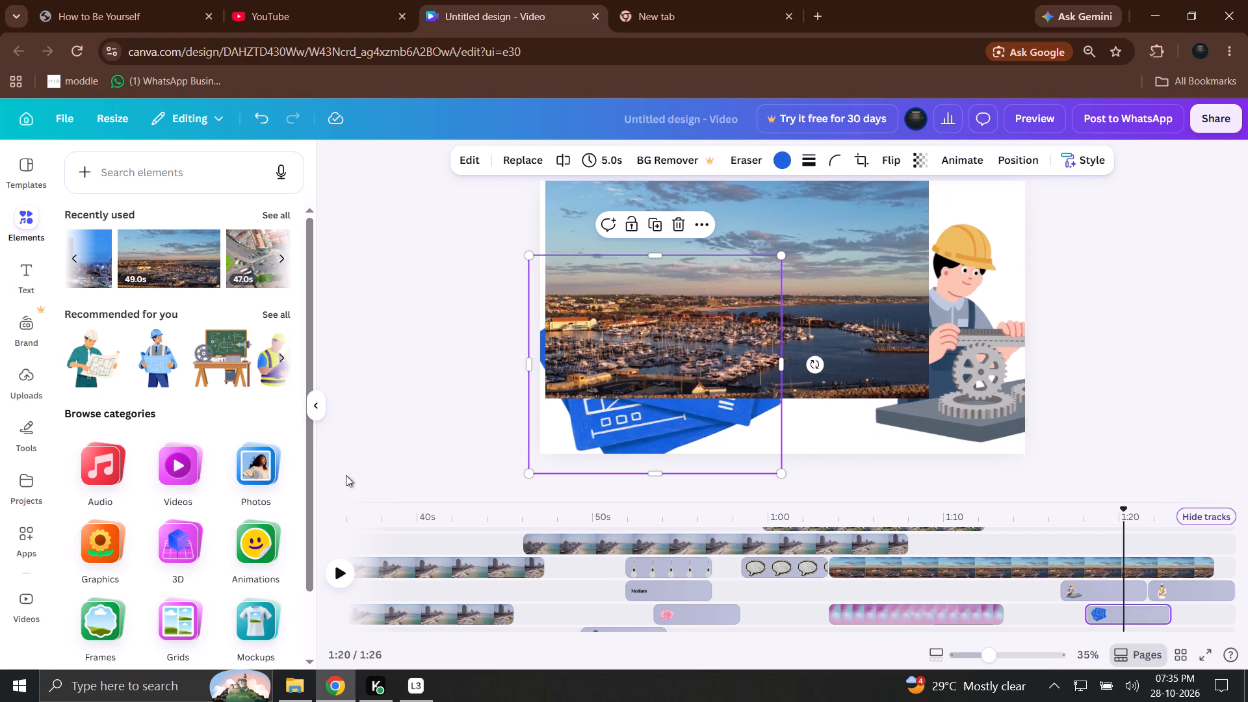
{"action": "left_click", "coordinate": [342, 568]}
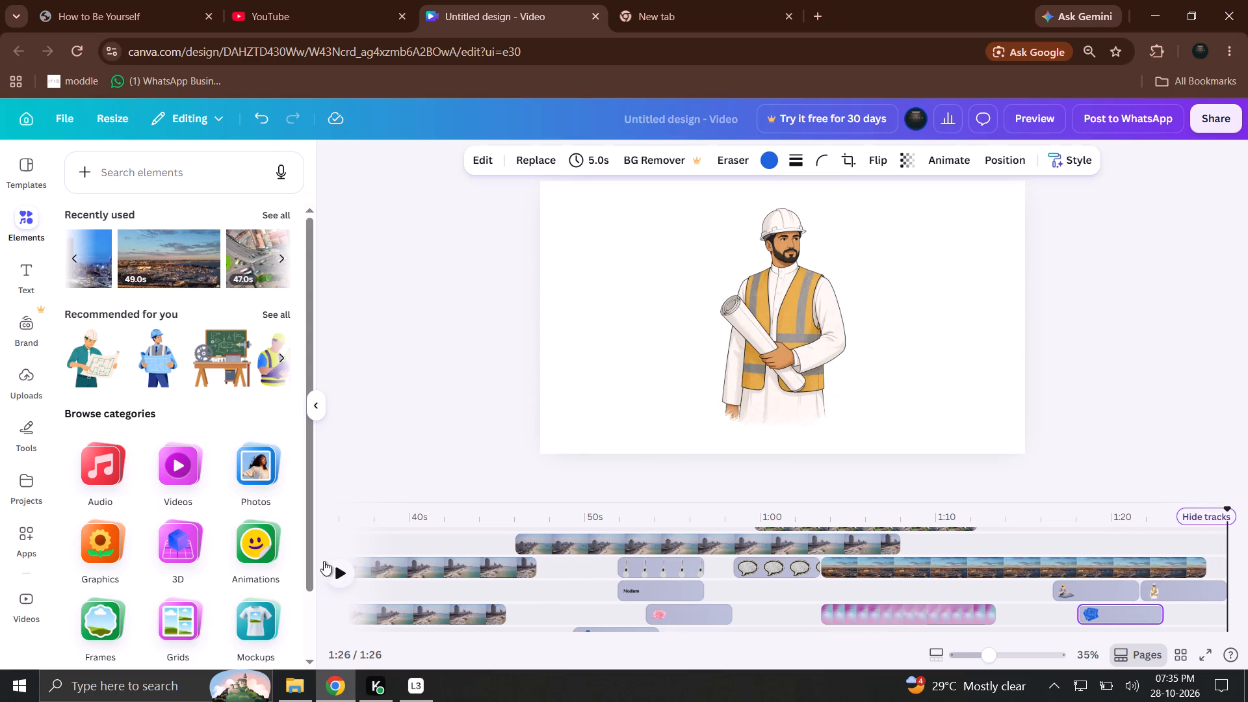
Add the recommended construction crane illustration to the empty canvas at the video's end, starting at 1:26.
{"action": "left_click_drag", "start_coordinate": [263, 370], "coordinate": [849, 285]}
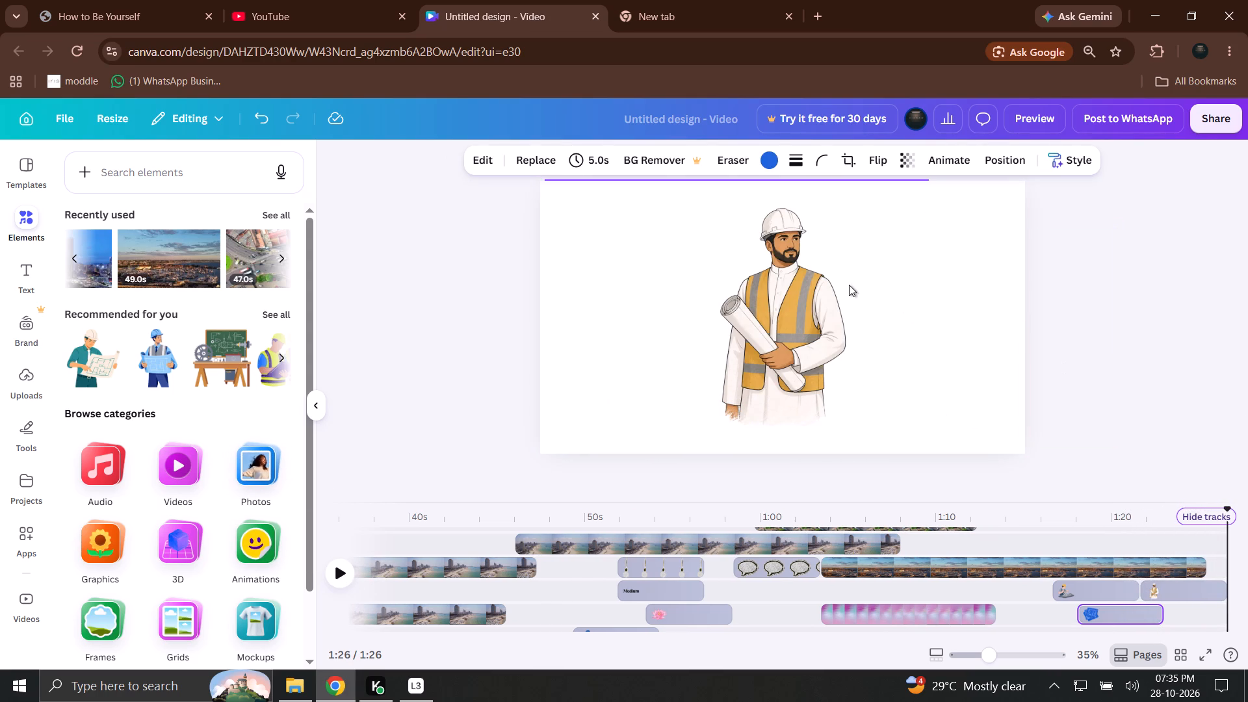
{"action": "left_click_drag", "start_coordinate": [849, 285], "coordinate": [263, 363]}
{"action": "left_click_drag", "start_coordinate": [240, 370], "coordinate": [849, 331]}
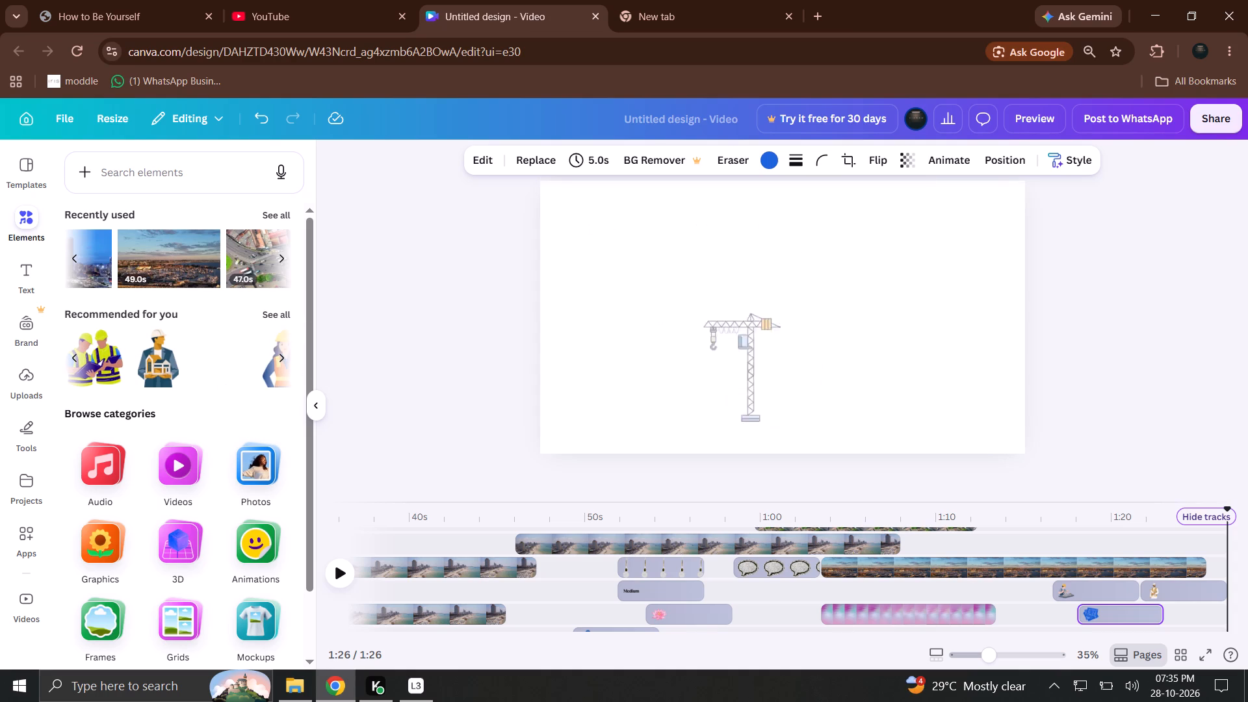
{"action": "left_click_drag", "start_coordinate": [849, 331], "coordinate": [885, 295]}
Place the crane in the canvas's lower right corner and enlarge it to about the full page height.
{"action": "left_click_drag", "start_coordinate": [885, 323], "coordinate": [1001, 415]}
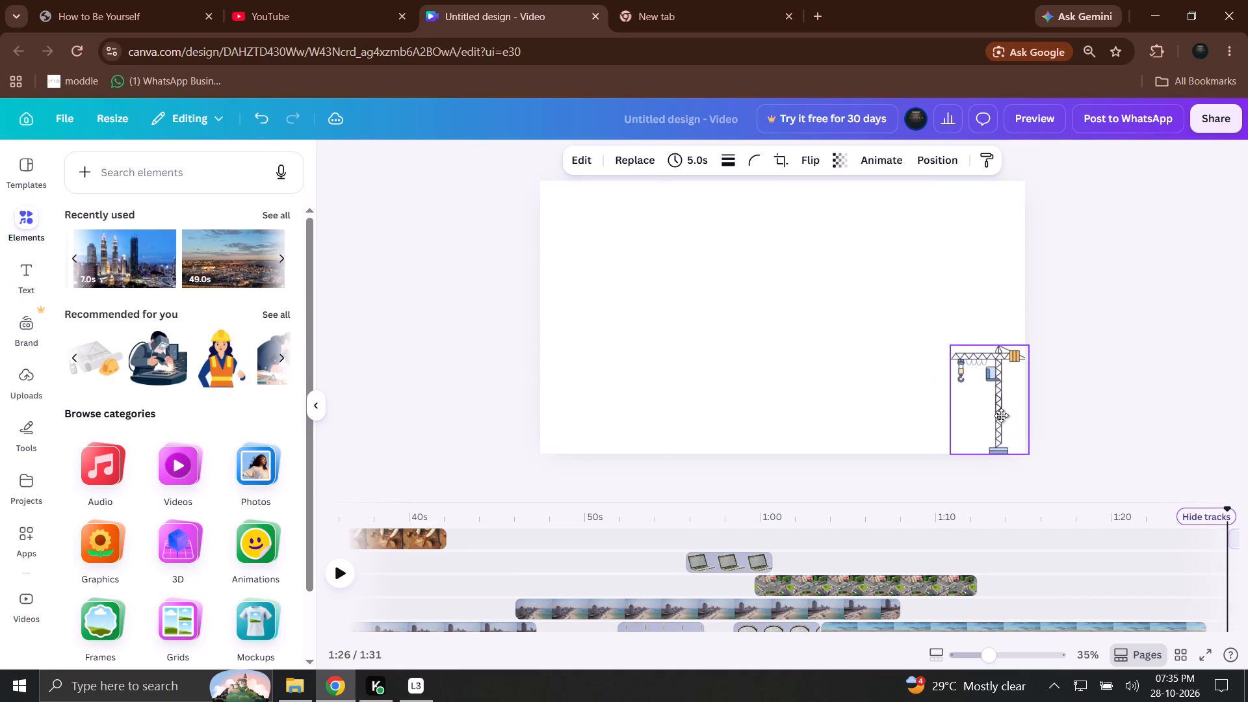
{"action": "left_click_drag", "start_coordinate": [1001, 415], "coordinate": [993, 414]}
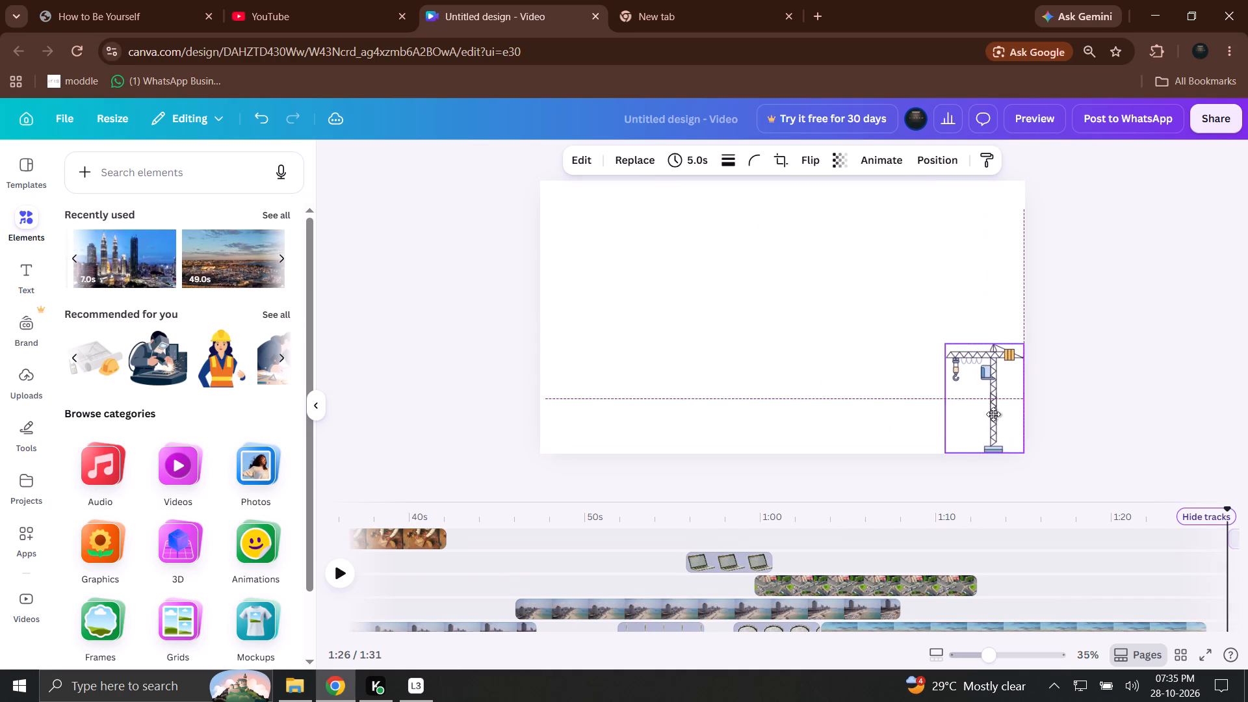
{"action": "left_click_drag", "start_coordinate": [993, 414], "coordinate": [992, 416]}
{"action": "left_click_drag", "start_coordinate": [949, 344], "coordinate": [736, 261]}
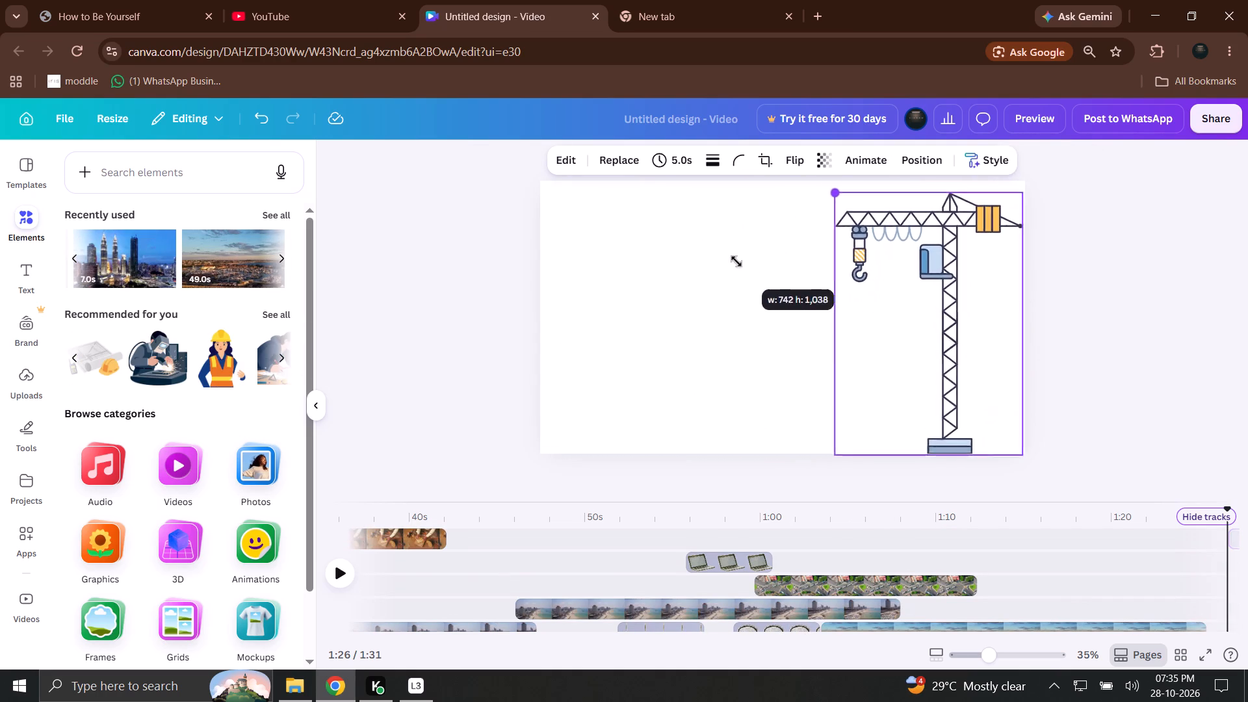
{"action": "left_click_drag", "start_coordinate": [736, 261], "coordinate": [723, 253]}
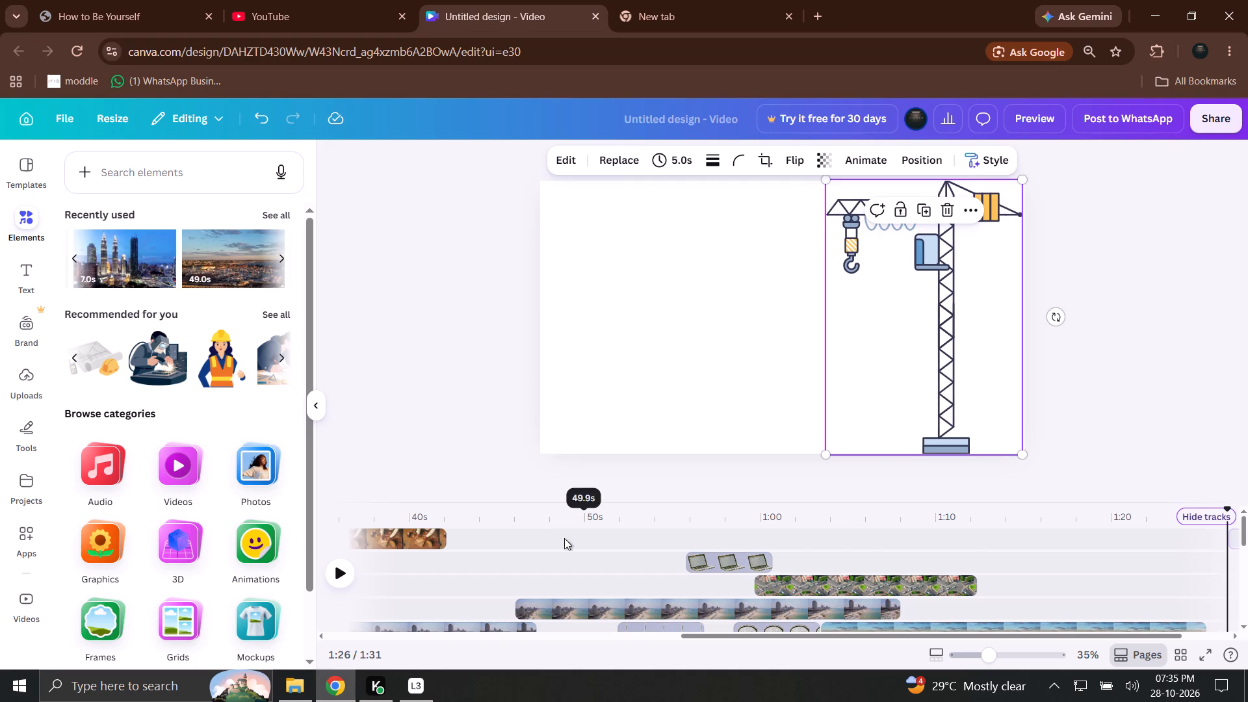
Move the green leafy clip onto the laptop illustration's track, just ahead of the laptop, starting at about 0:43.
{"action": "left_click", "coordinate": [355, 577]}
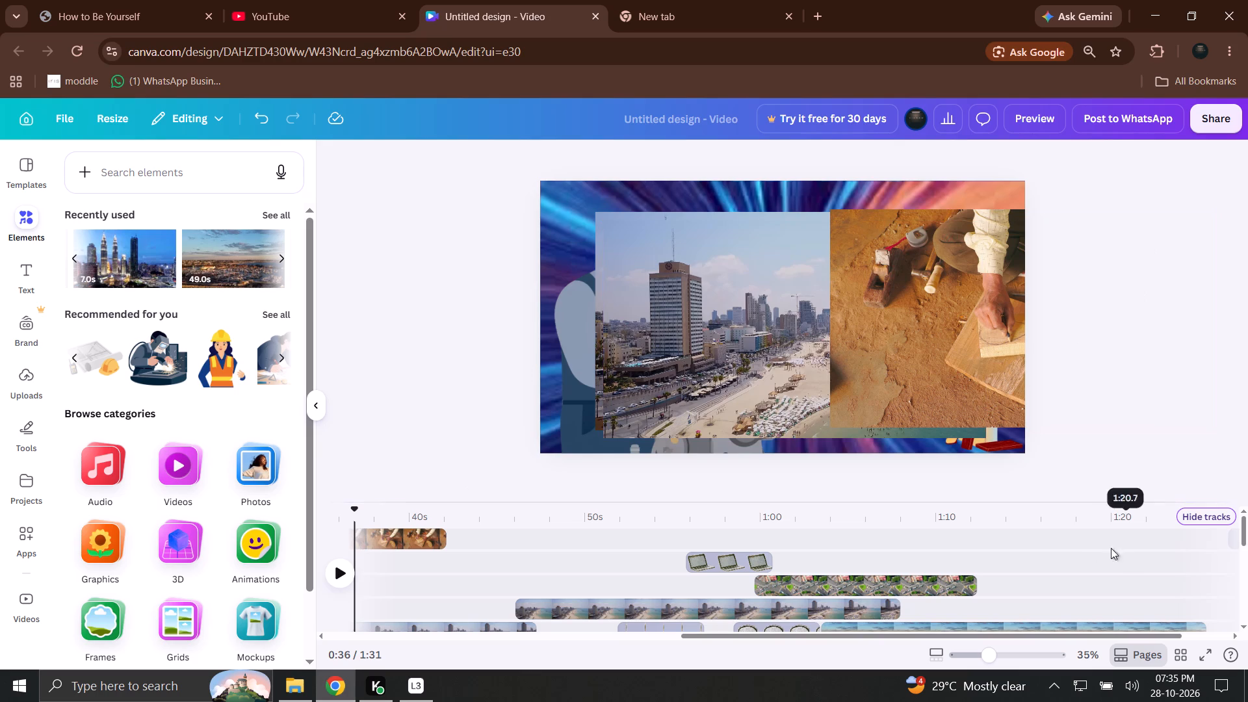
{"action": "left_click_drag", "start_coordinate": [786, 579], "coordinate": [493, 560]}
{"action": "left_click", "coordinate": [569, 517]}
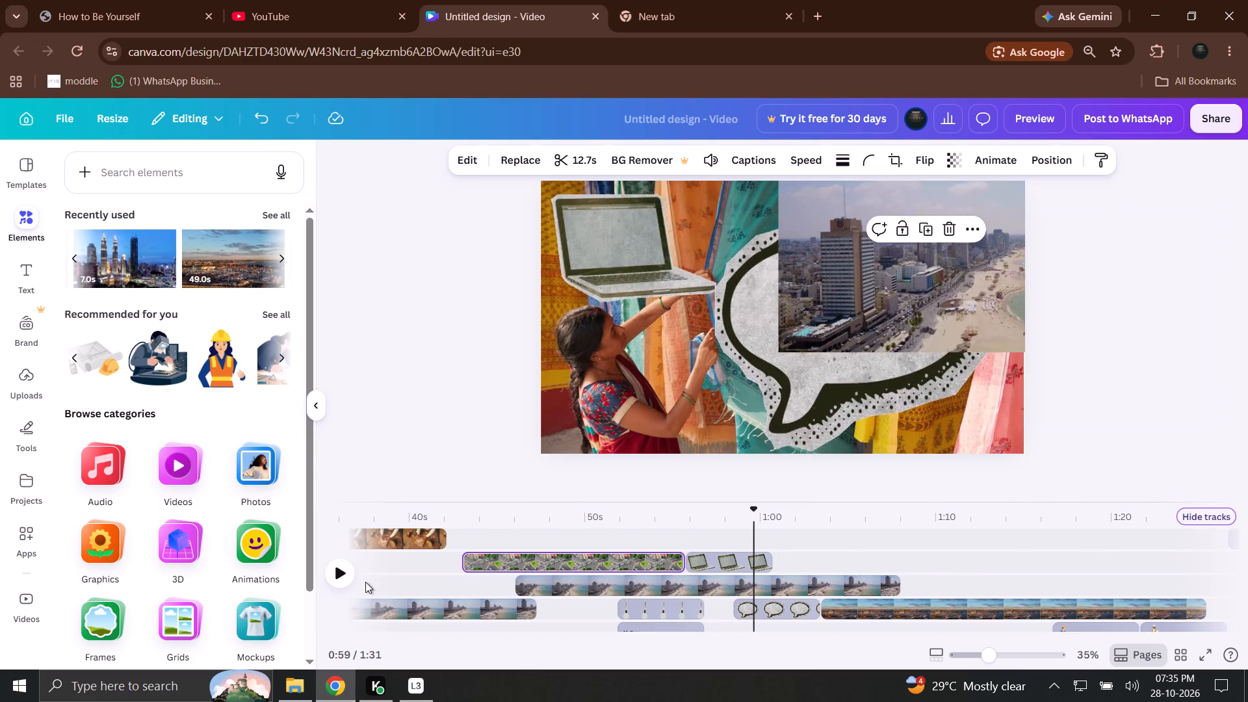
Add the recommended hard-hat woman illustration at 1:00, place it in the canvas's lower left corner, and enlarge it to about full page height.
{"action": "left_click", "coordinate": [344, 576]}
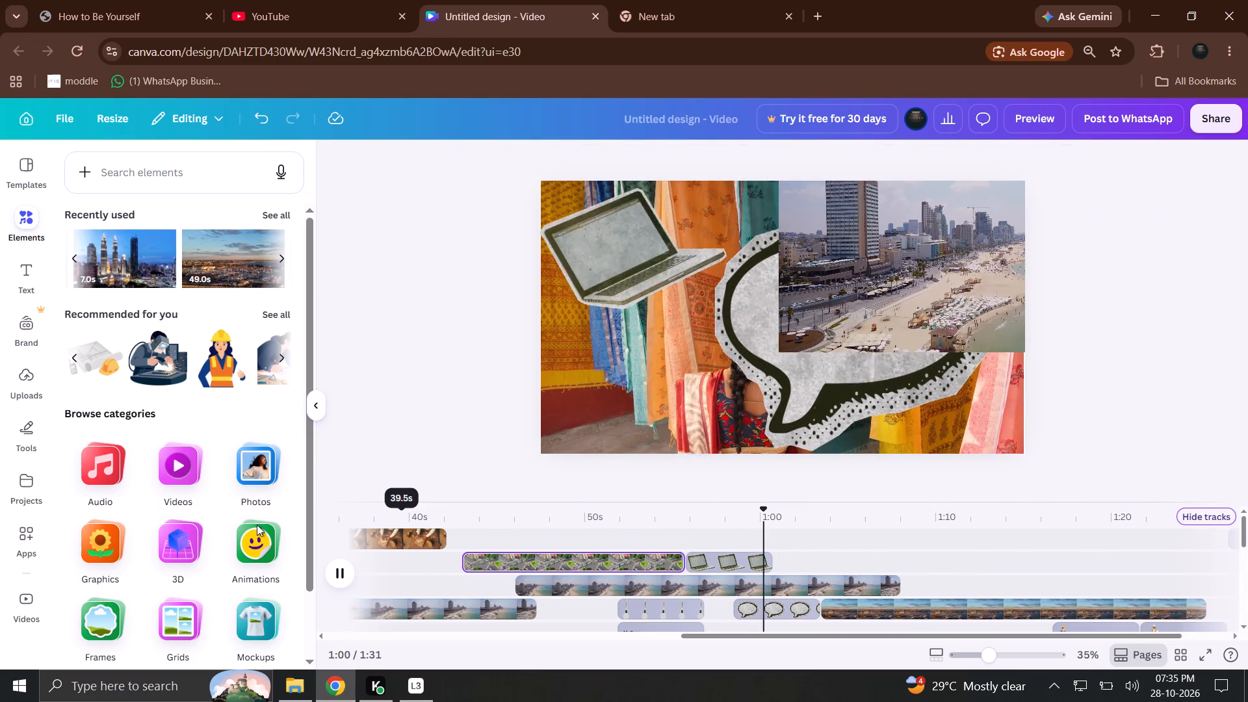
{"action": "left_click_drag", "start_coordinate": [217, 331], "coordinate": [659, 285]}
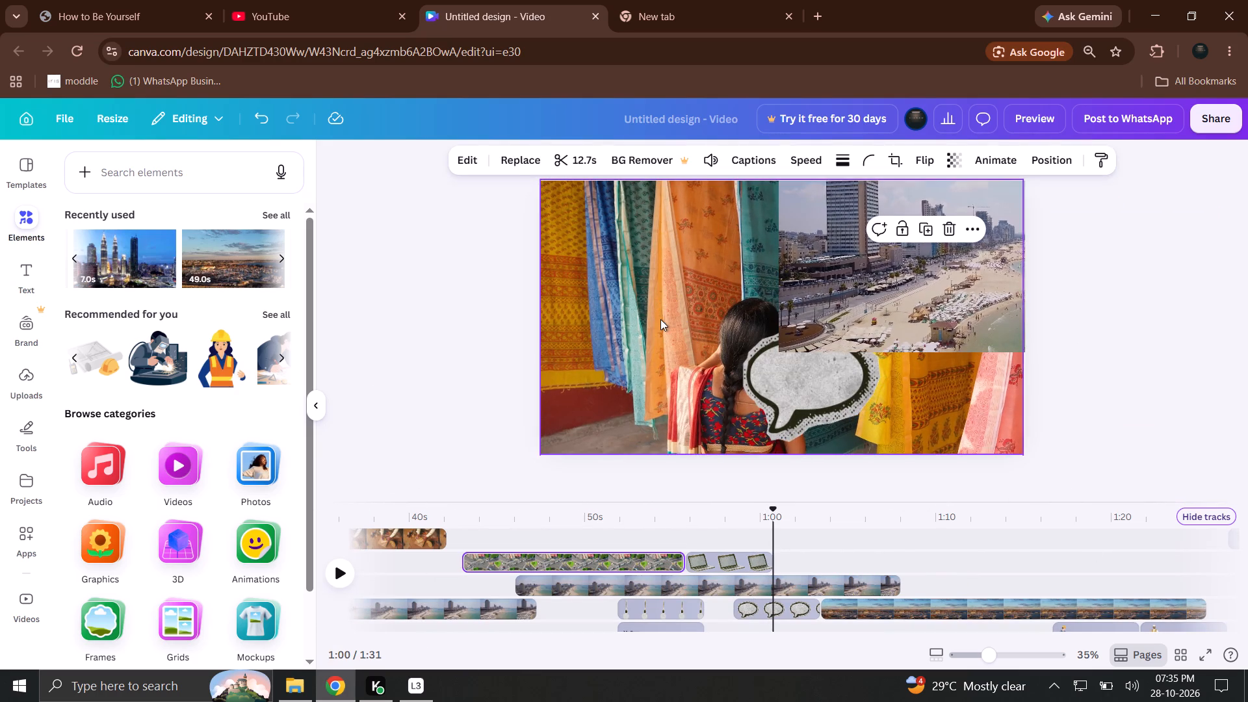
{"action": "left_click_drag", "start_coordinate": [223, 375], "coordinate": [585, 332]}
{"action": "left_click_drag", "start_coordinate": [590, 352], "coordinate": [575, 413]}
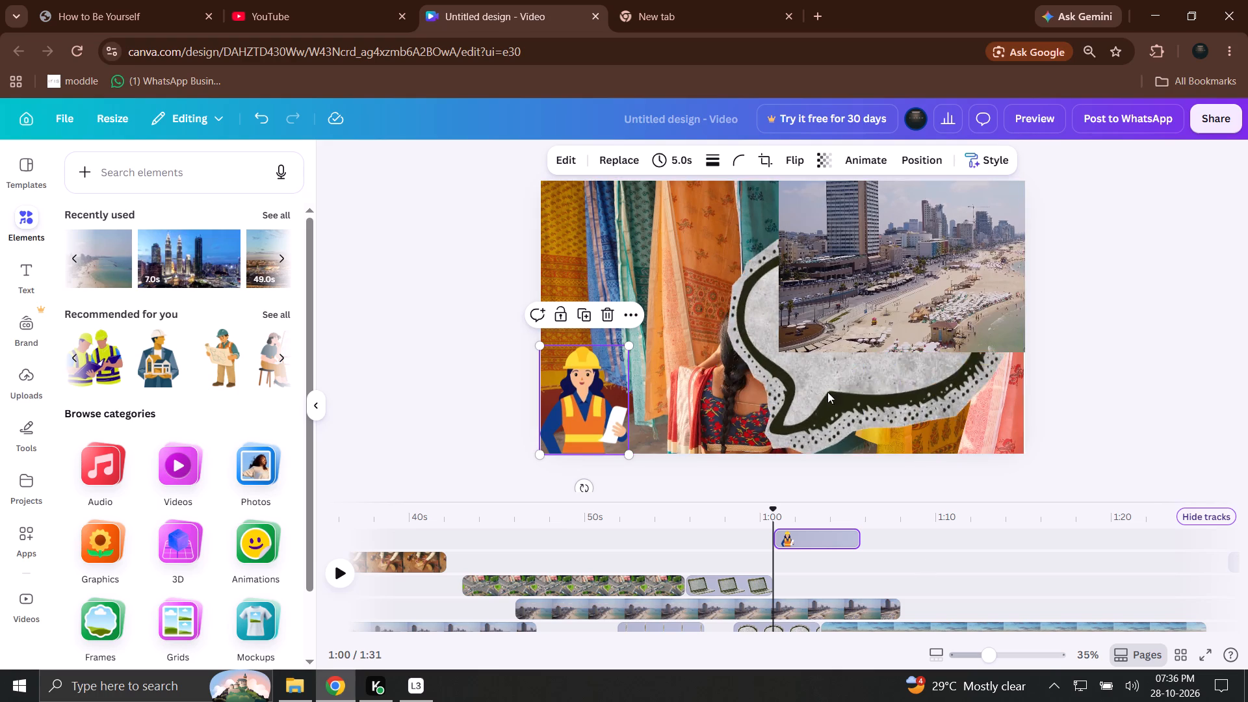
{"action": "left_click_drag", "start_coordinate": [632, 351], "coordinate": [718, 168]}
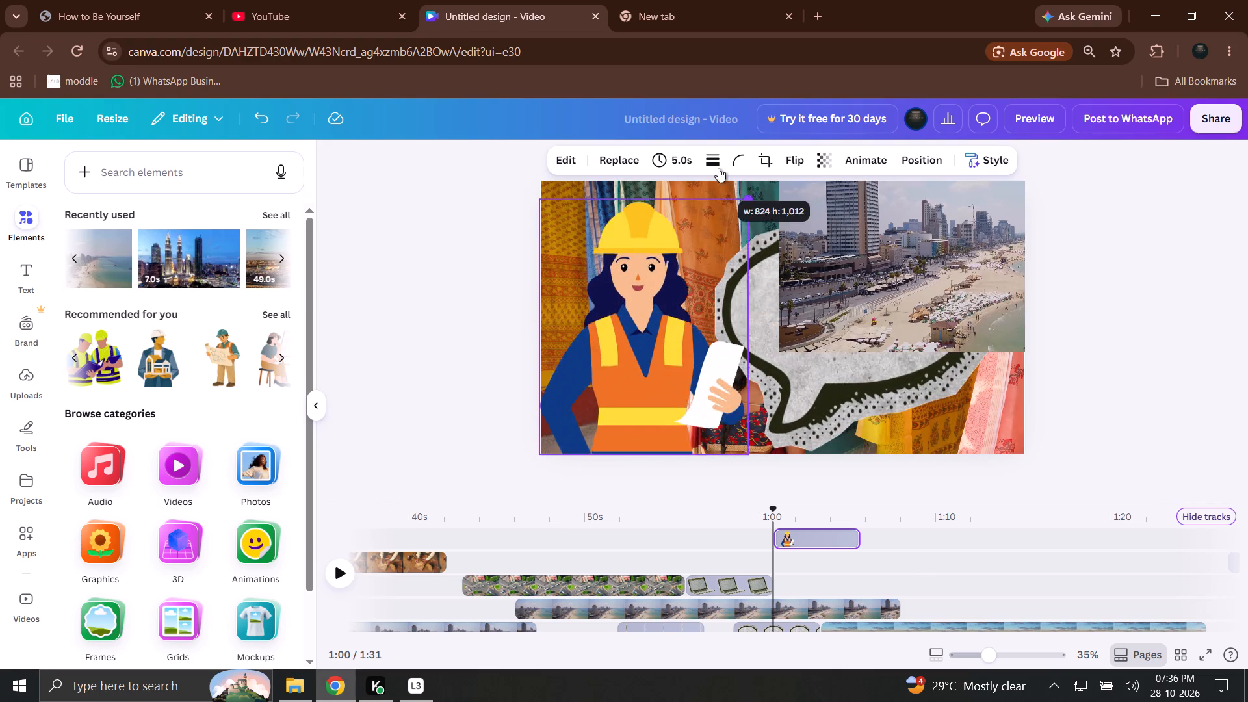
{"action": "left_click_drag", "start_coordinate": [718, 168], "coordinate": [746, 164]}
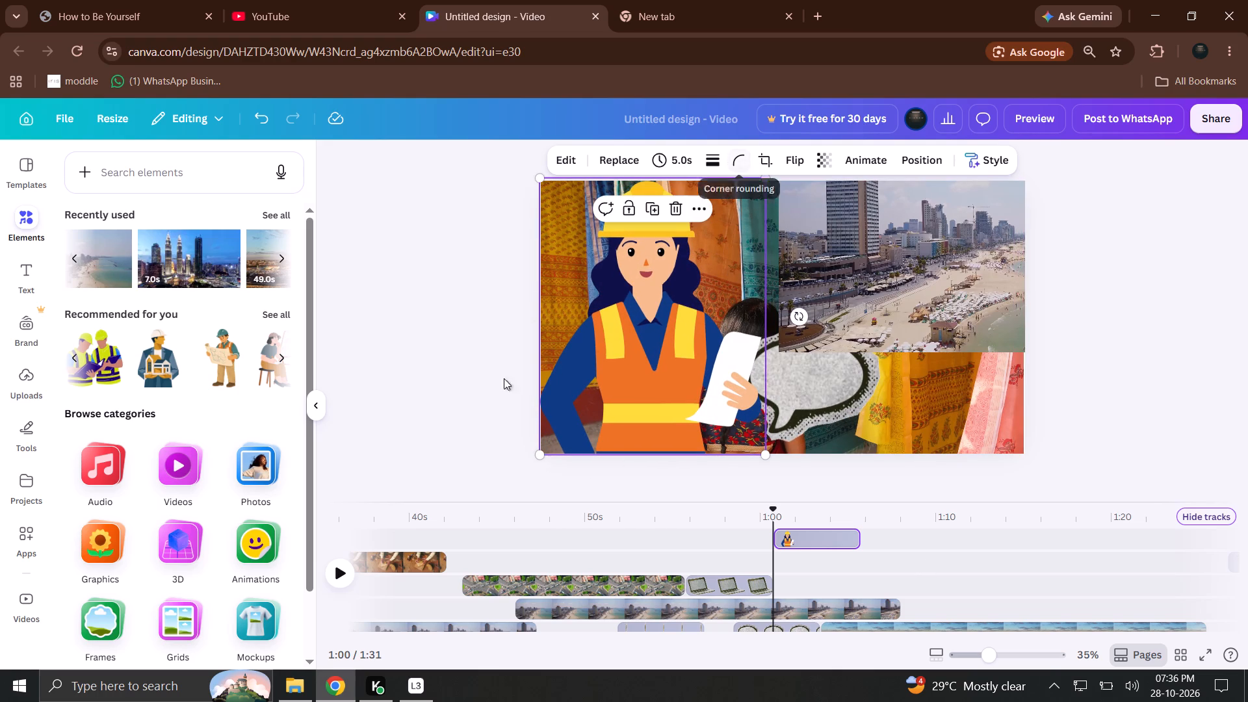
Play on to 1:01 and add the round glasses with eyes from the recommended animations to the canvas.
{"action": "left_click", "coordinate": [343, 571]}
{"action": "scroll", "coordinate": [229, 492], "scroll_direction": "down", "scroll_amount": 7}
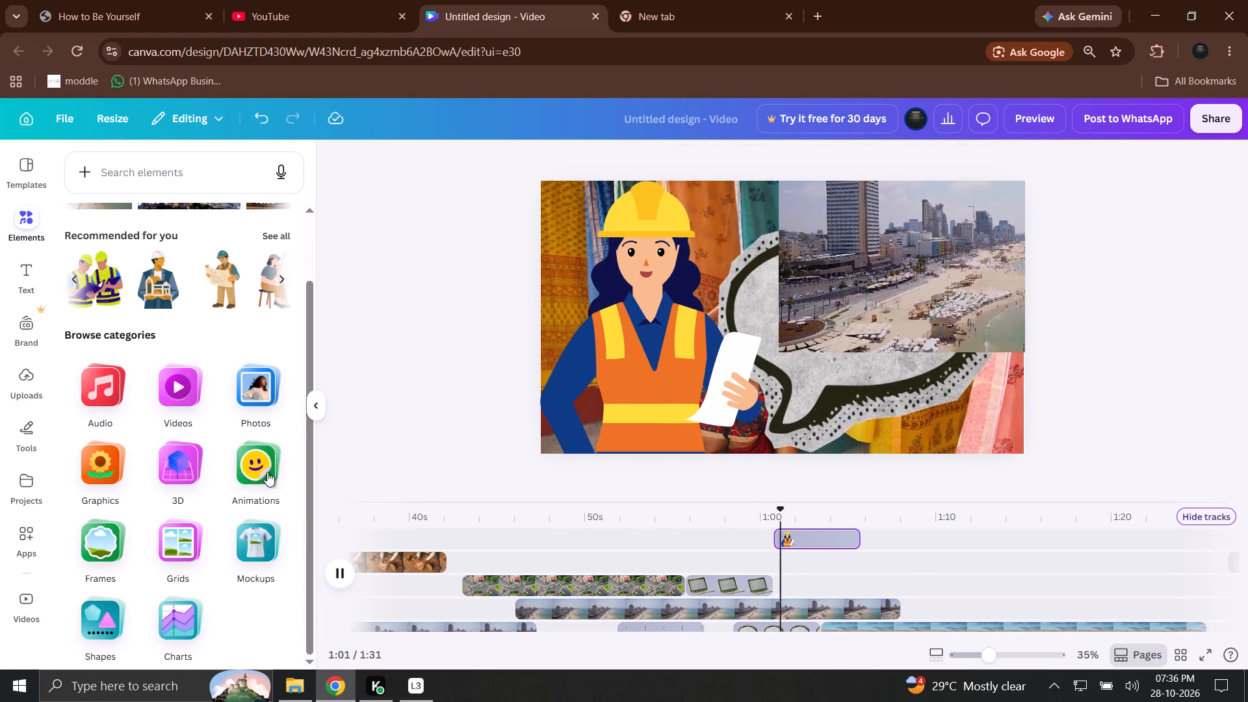
{"action": "left_click", "coordinate": [257, 472]}
{"action": "left_click_drag", "start_coordinate": [156, 259], "coordinate": [683, 261]}
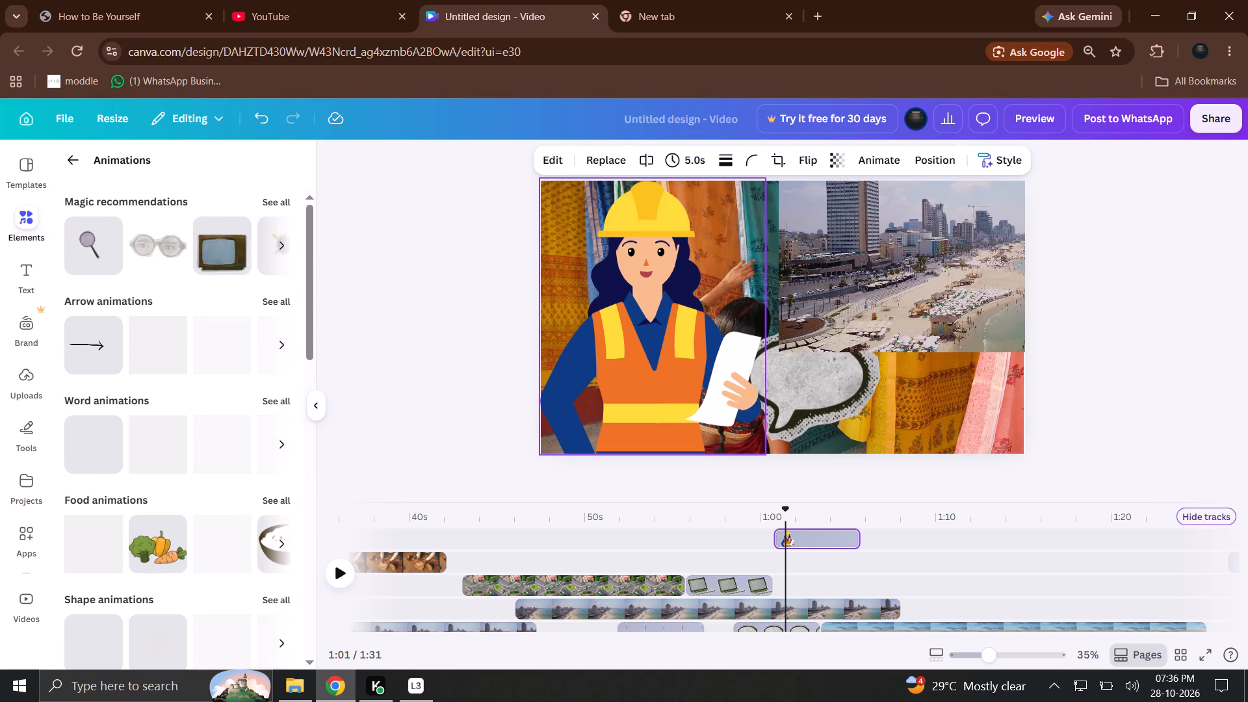
{"action": "left_click_drag", "start_coordinate": [683, 261], "coordinate": [590, 252]}
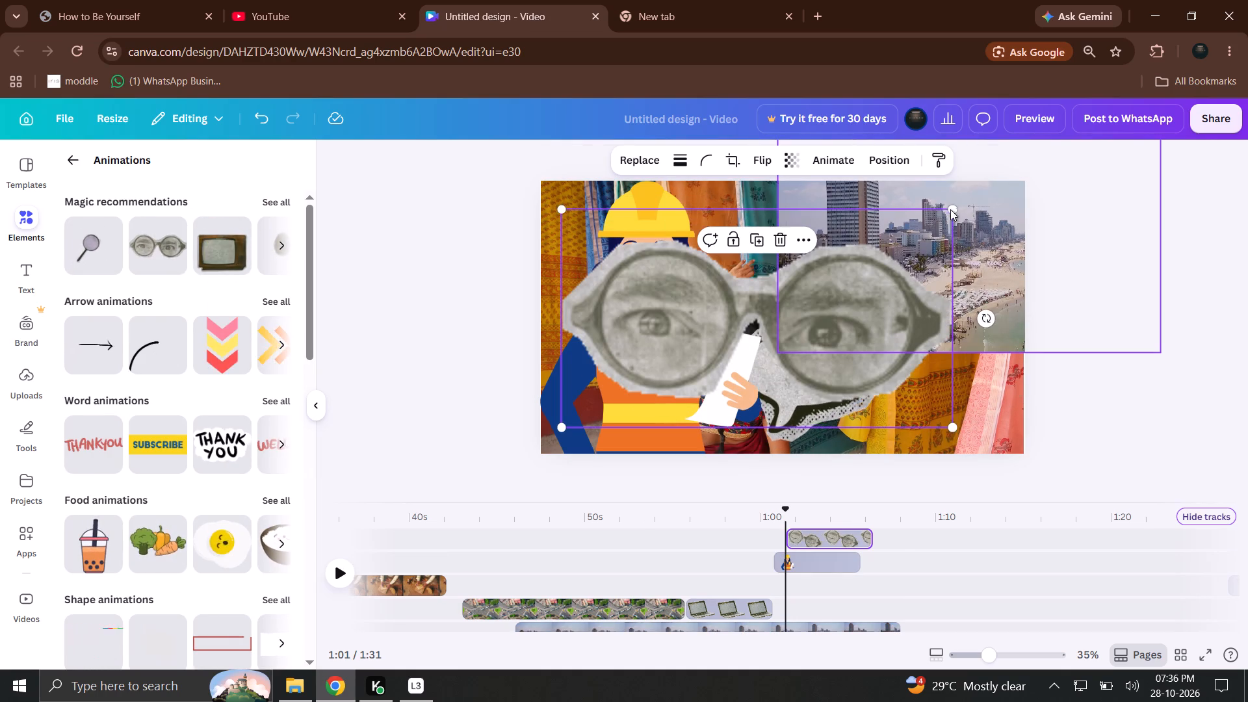
Reposition the beachfront city clip flush with the canvas's top edge, extending past its right edge.
{"action": "left_click_drag", "start_coordinate": [946, 207], "coordinate": [812, 262]}
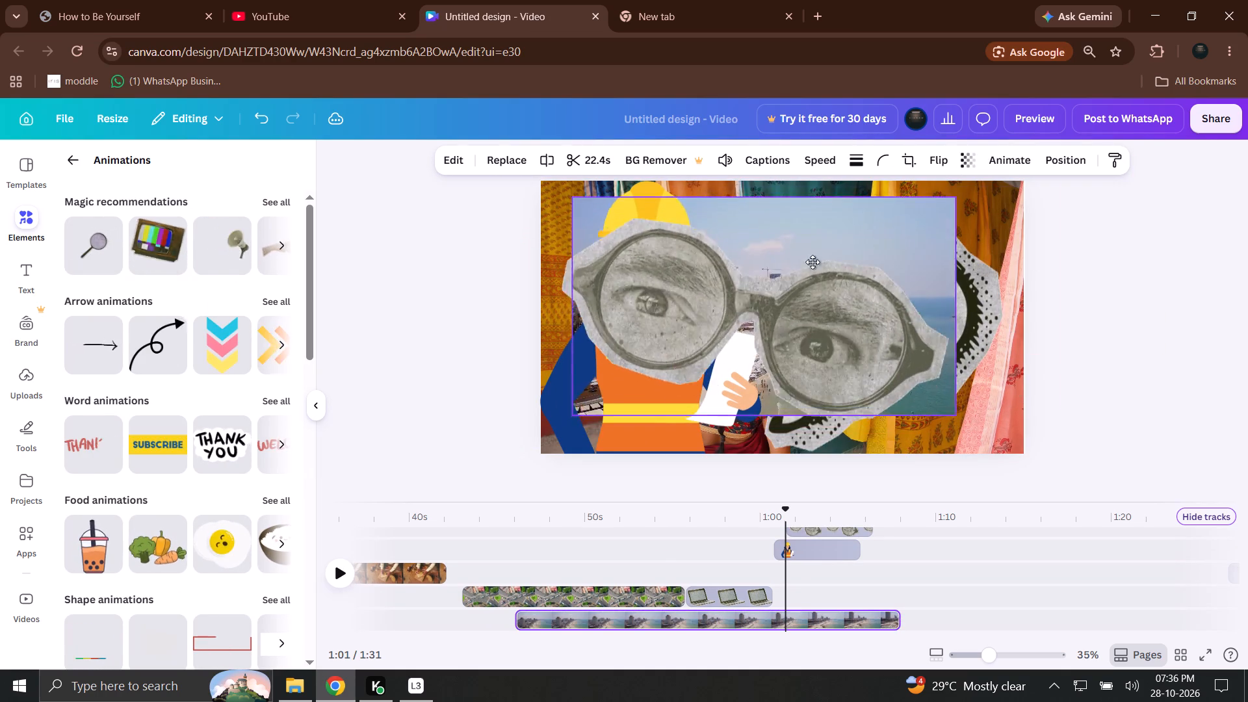
{"action": "left_click_drag", "start_coordinate": [812, 262], "coordinate": [877, 248]}
Shrink the glasses animation to face width and place it over the hard-hat woman's eyes.
{"action": "left_click", "coordinate": [935, 235]}
{"action": "left_click_drag", "start_coordinate": [952, 207], "coordinate": [640, 378]}
{"action": "left_click_drag", "start_coordinate": [617, 402], "coordinate": [681, 279]}
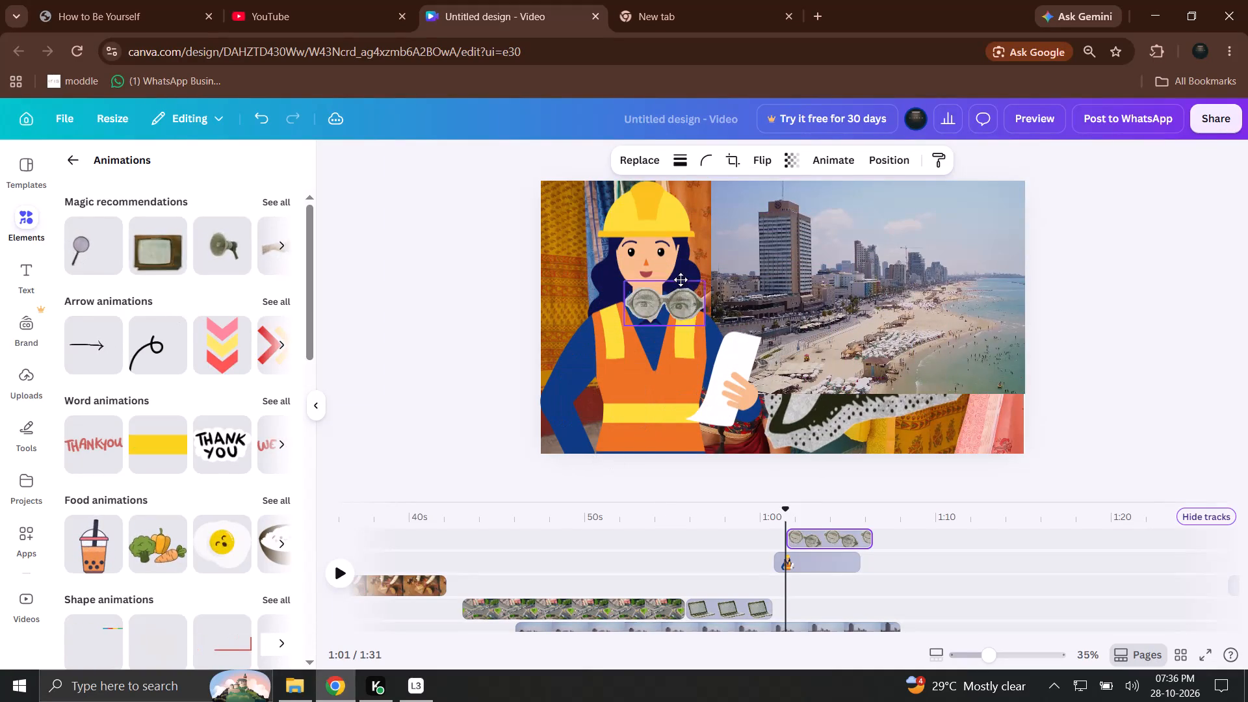
{"action": "left_click_drag", "start_coordinate": [681, 279], "coordinate": [665, 246]}
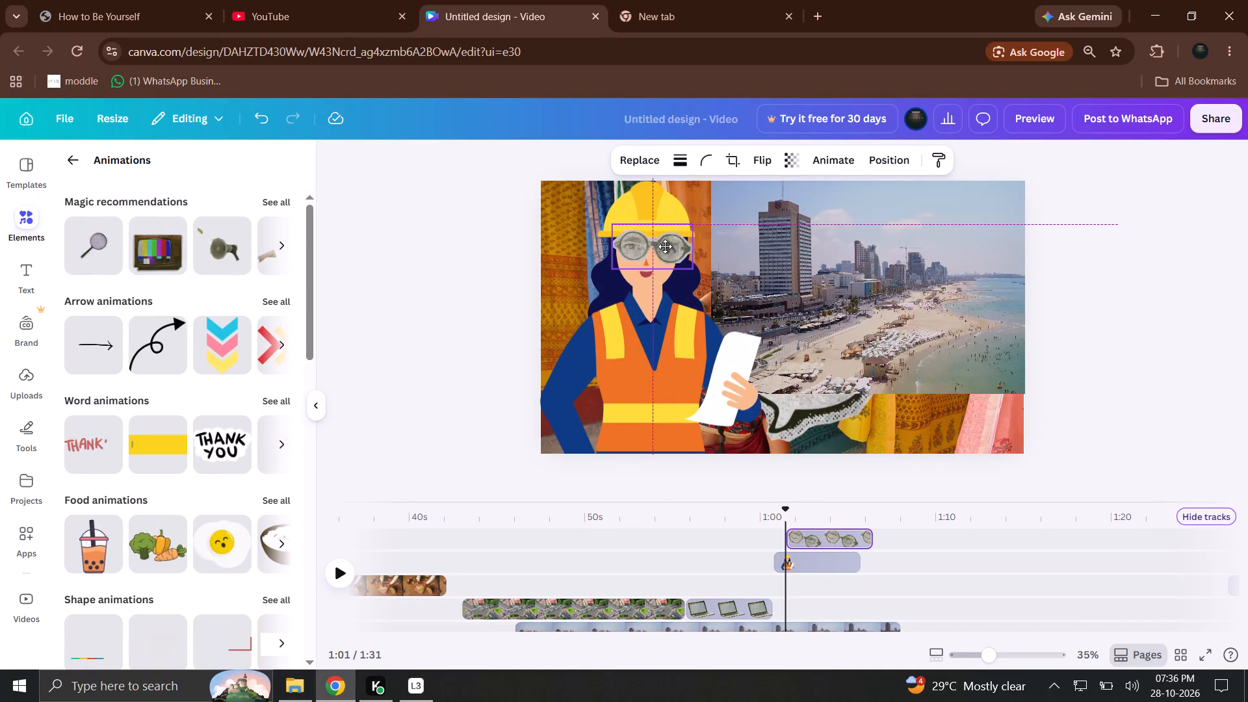
{"action": "left_click_drag", "start_coordinate": [665, 246], "coordinate": [660, 250]}
{"action": "left_click", "coordinate": [654, 499]}
Play on to 1:08 and add the black "THANK YOU" word animation to the canvas.
{"action": "left_click", "coordinate": [345, 587]}
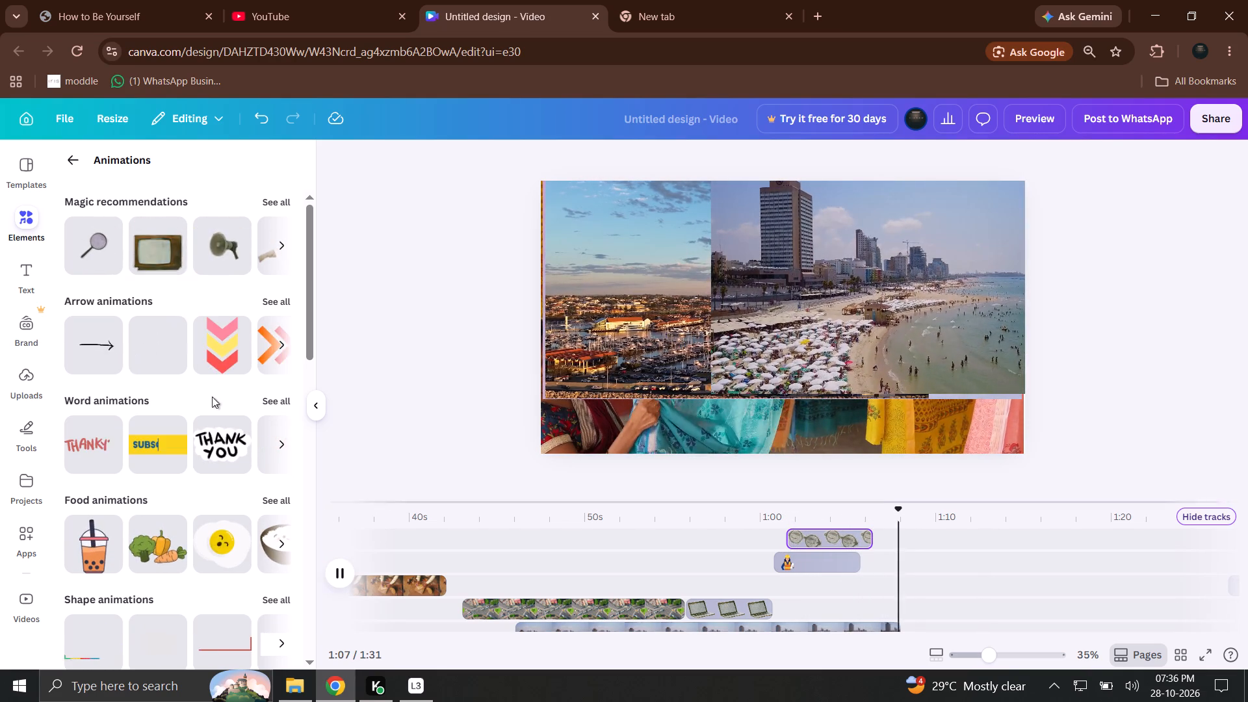
{"action": "left_click_drag", "start_coordinate": [214, 451], "coordinate": [703, 302]}
{"action": "left_click", "coordinate": [797, 332]}
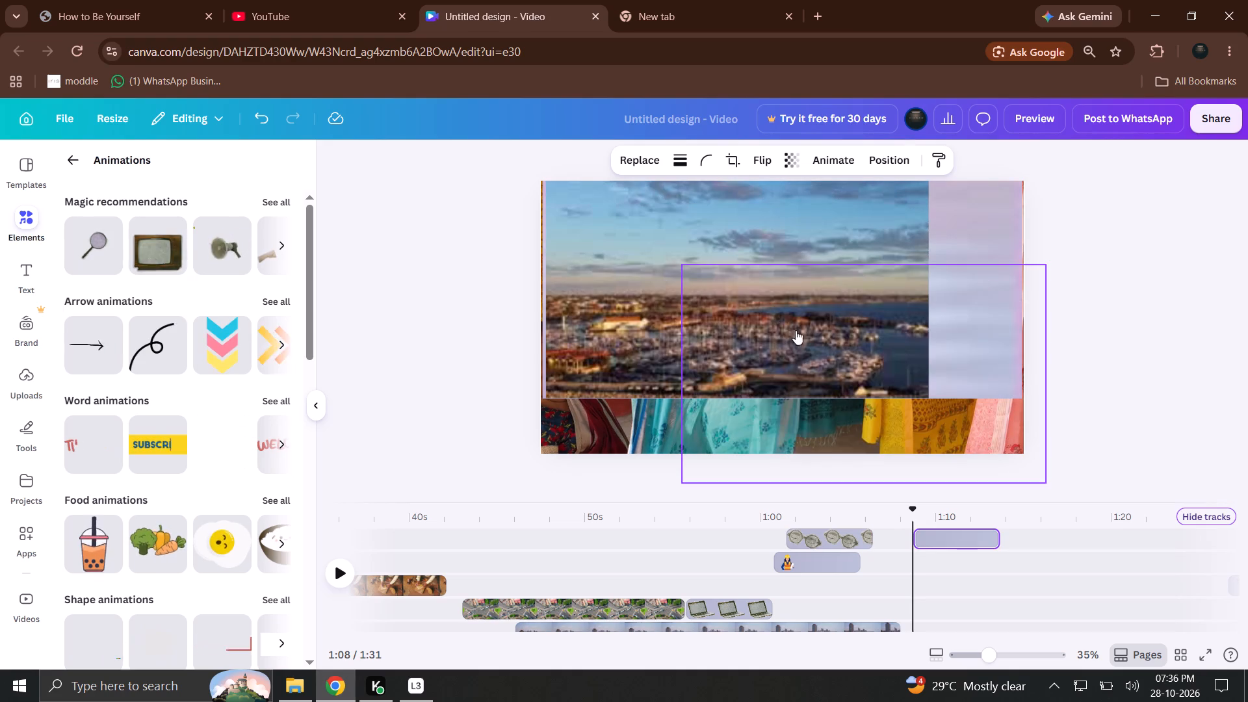